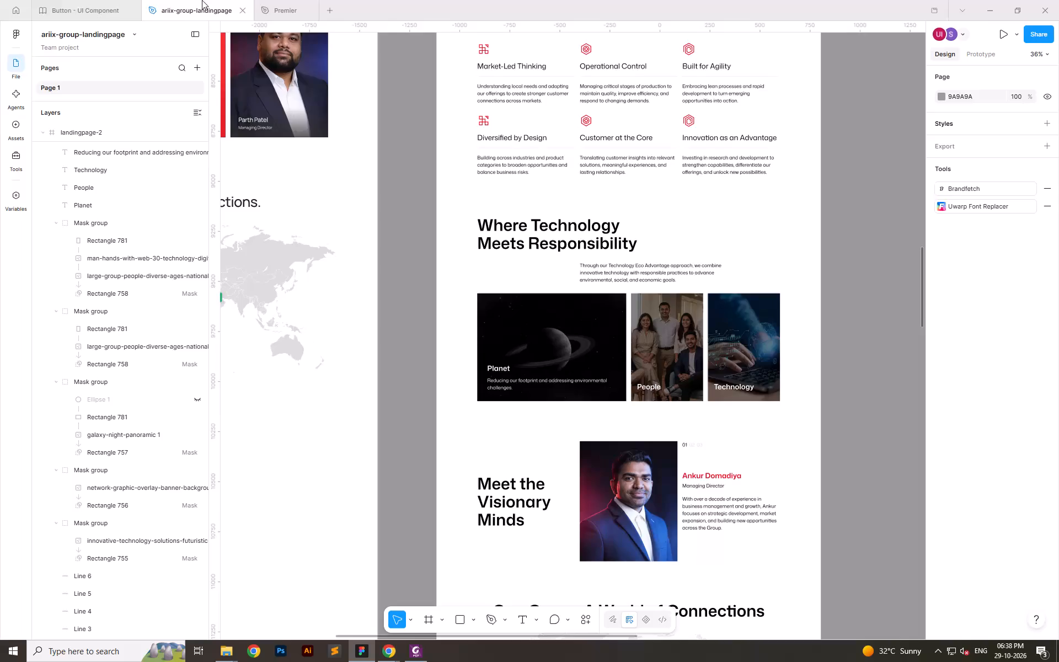
# In the Premier file, duplicate the first machinery facilities image onto the empty canvas beside the vendor-approval-rdso frame.
pyautogui.click(272, 0)
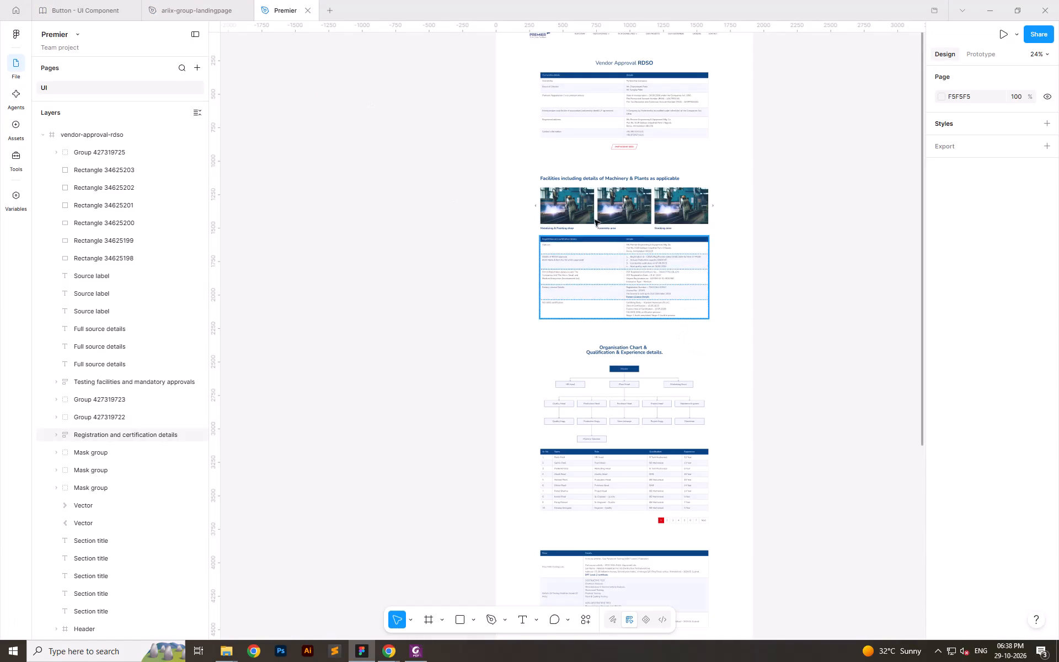
pyautogui.click(579, 215)
pyautogui.keyDown('alt'); pyautogui.moveTo(570, 204); pyautogui.dragTo(355, 255); pyautogui.keyUp('alt')
pyautogui.click(390, 368)
pyautogui.keyDown('ctrl'); pyautogui.scroll(12, 304, 287); pyautogui.keyUp('ctrl')
pyautogui.moveTo(477, 203); pyautogui.dragTo(482, 158)
pyautogui.click(530, 416)
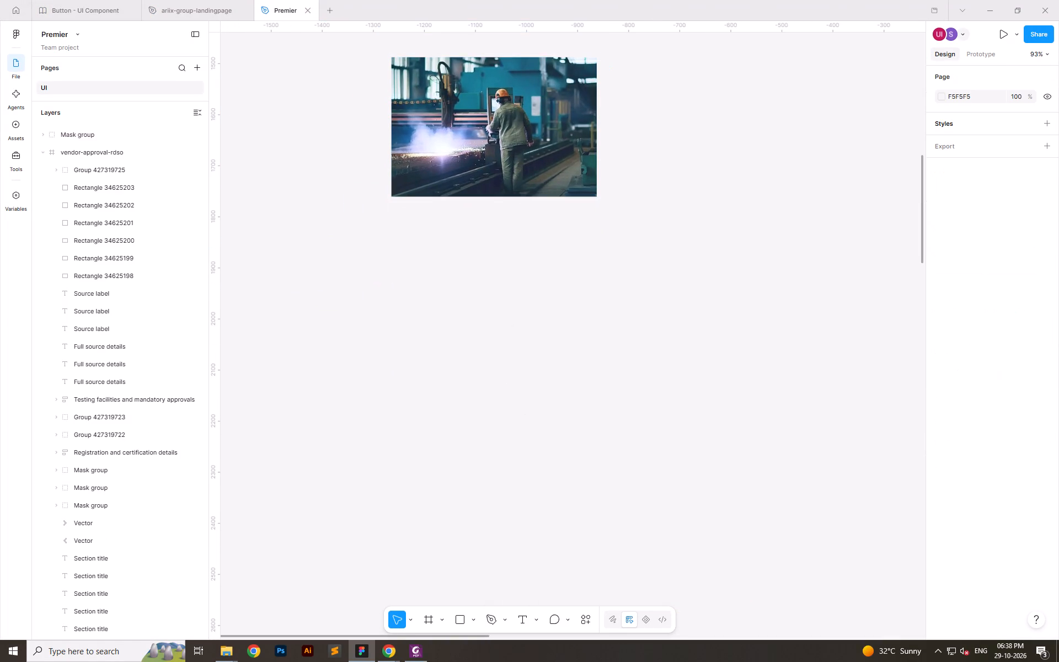
# Close three of the open Downloads folder windows in File Explorer.
pyautogui.click(222, 659)
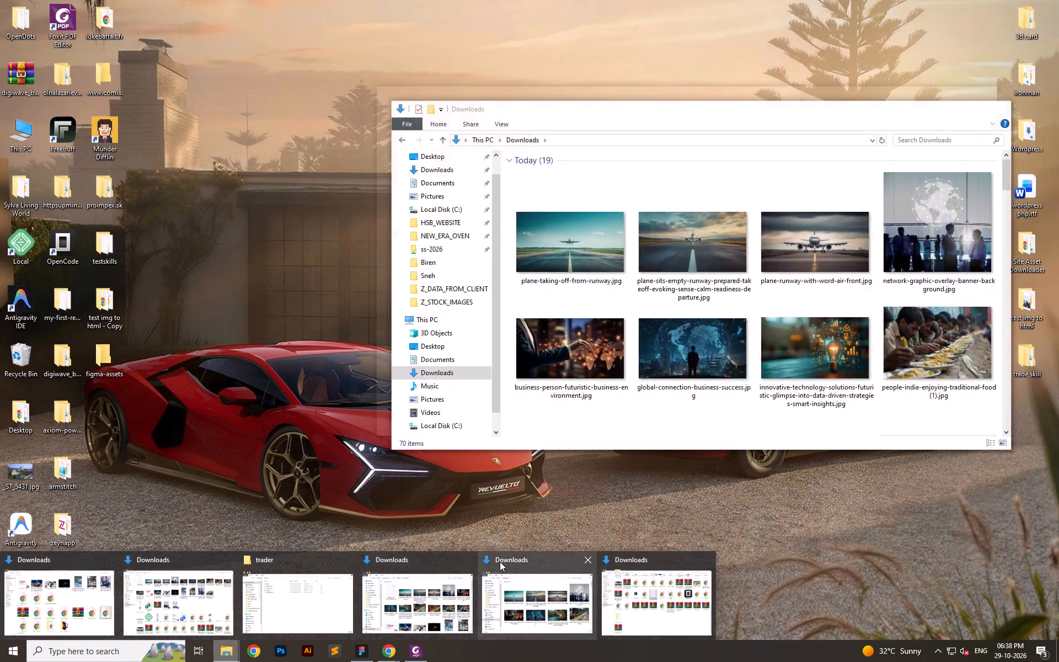
pyautogui.click(471, 563)
pyautogui.click(470, 565)
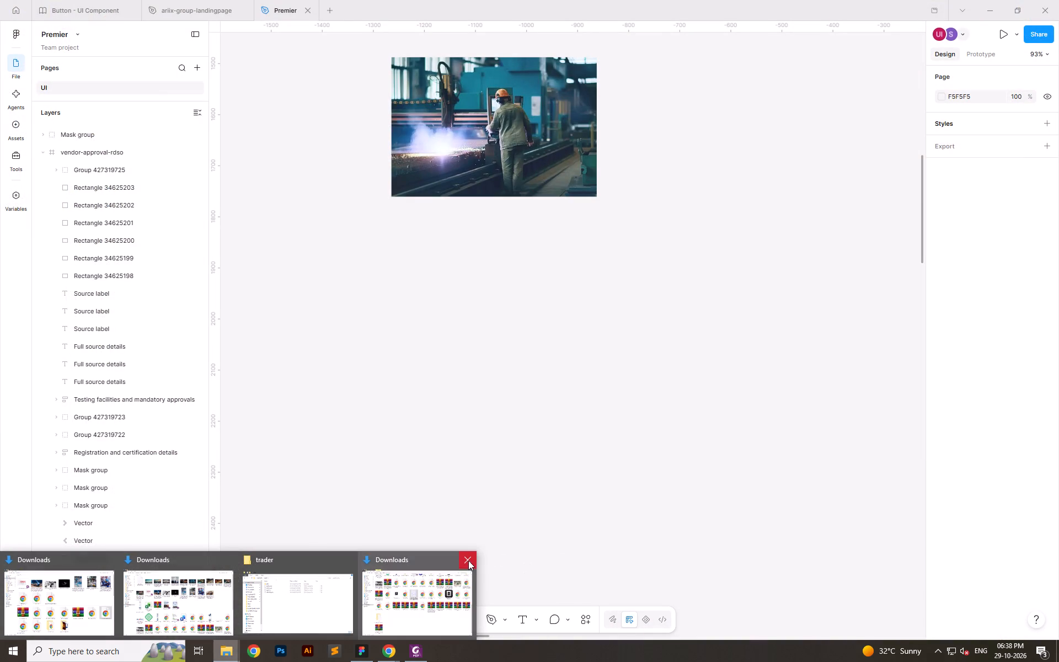
pyautogui.click(468, 560)
# In File Explorer, open the website photos folder under A_CLIENTS > PREMIER > PREMIER_WEBSITE > Z_DATA_FOR_CLIENT.
pyautogui.click(114, 597)
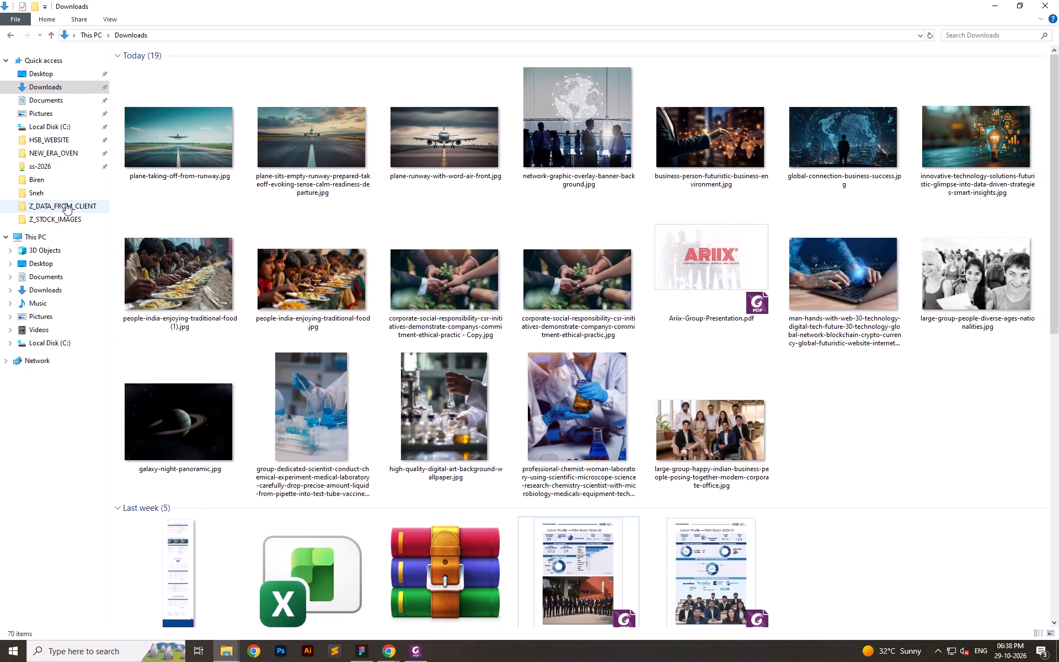
pyautogui.click(66, 203)
pyautogui.click(287, 39)
pyautogui.click(216, 38)
pyautogui.click(260, 220)
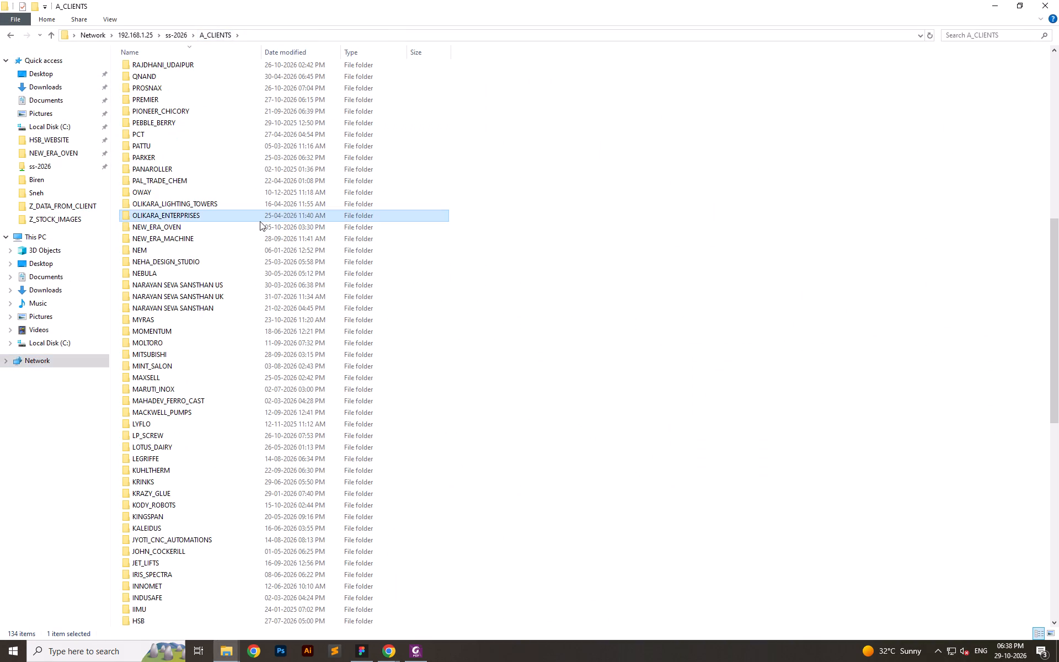
pyautogui.press('p')
pyautogui.doubleClick(162, 105)
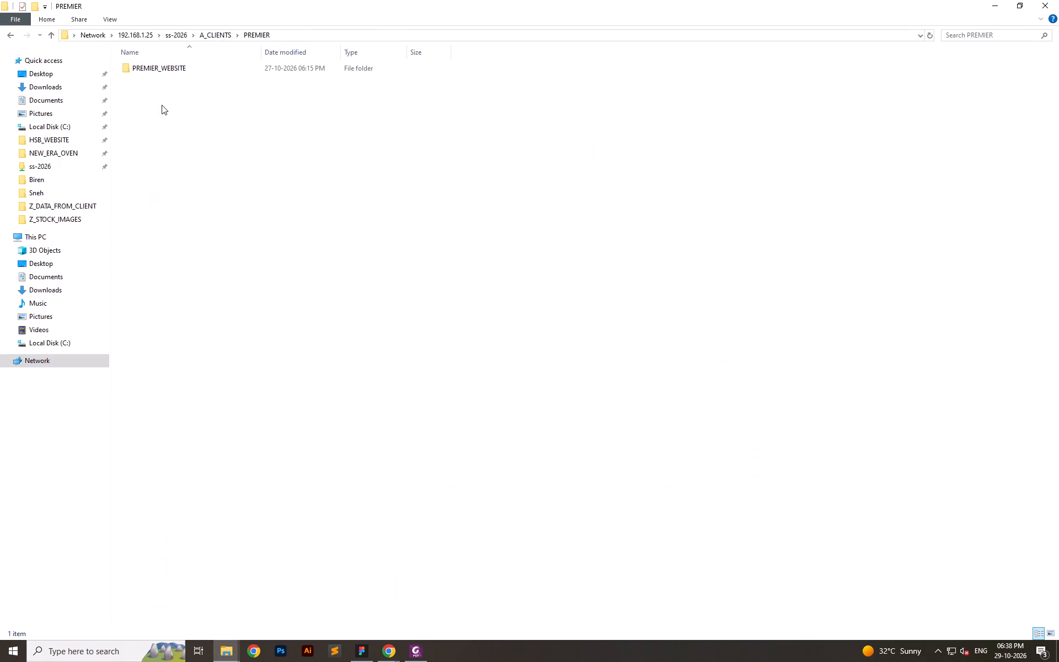
pyautogui.doubleClick(208, 74)
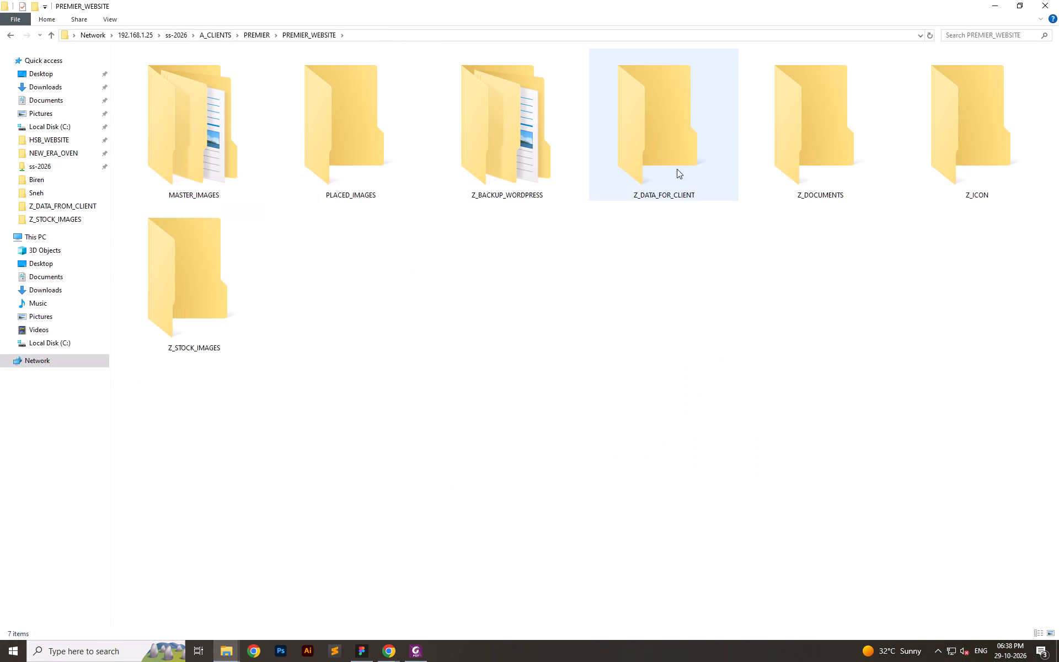
pyautogui.doubleClick(661, 179)
pyautogui.doubleClick(198, 137)
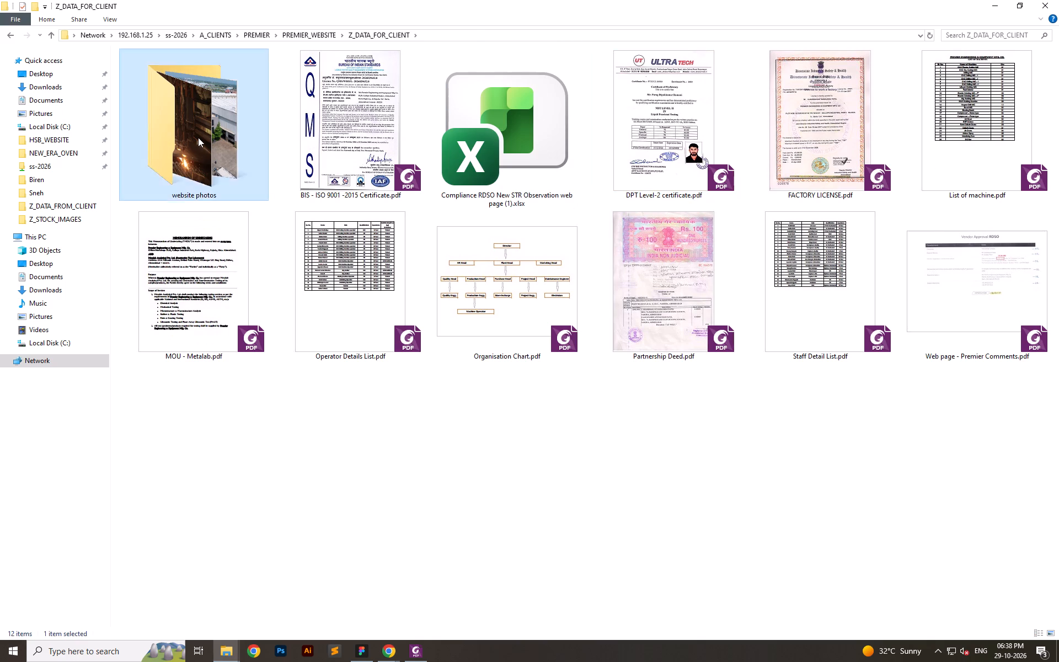
# Copy all nine photos in the website photos folder.
pyautogui.click(507, 434)
pyautogui.moveTo(970, 446); pyautogui.dragTo(178, 181)
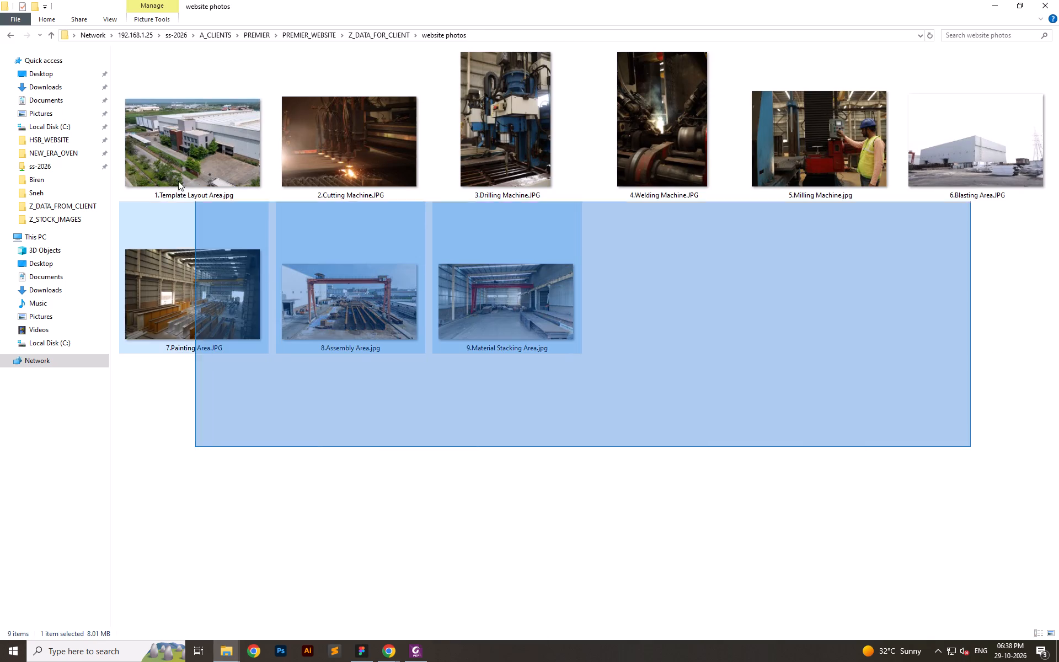
pyautogui.moveTo(178, 181); pyautogui.dragTo(173, 169)
pyautogui.hotkey('ctrl', 'c')
# Switch to Figma and paste the nine copied photos onto the Premier canvas.
pyautogui.hotkey('alt', 'Tab')
pyautogui.keyDown('ctrl'); pyautogui.scroll(-6, 670, 314); pyautogui.keyUp('ctrl')
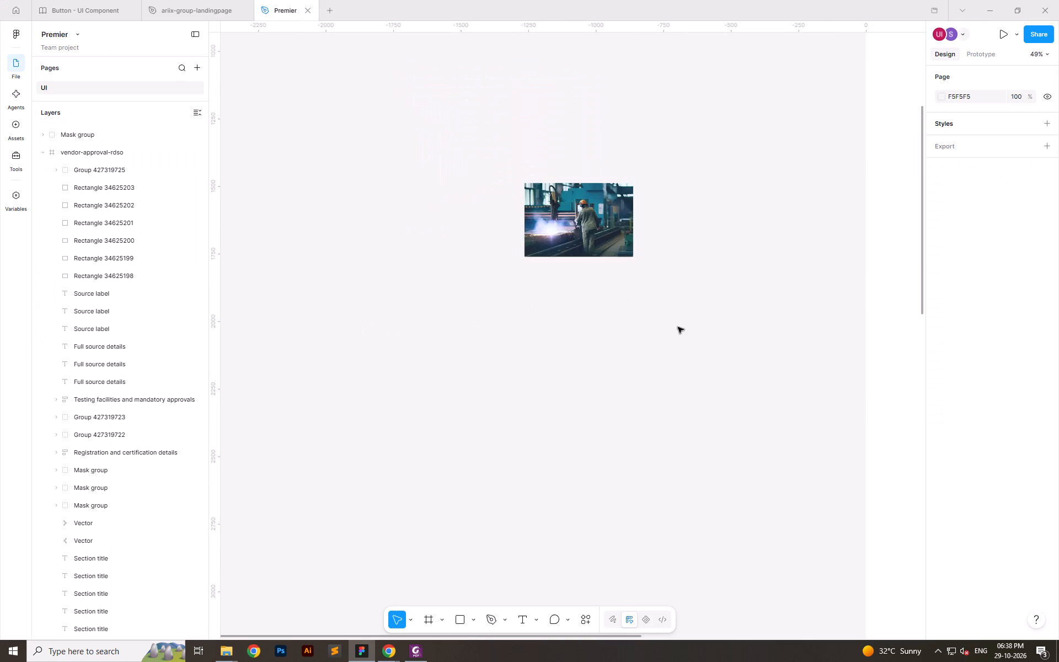
pyautogui.keyDown('ctrl'); pyautogui.scroll(-12, 678, 343); pyautogui.keyUp('ctrl')
pyautogui.keyDown('ctrl'); pyautogui.scroll(5, 432, 190); pyautogui.keyUp('ctrl')
pyautogui.hotkey('ctrl', 'v')
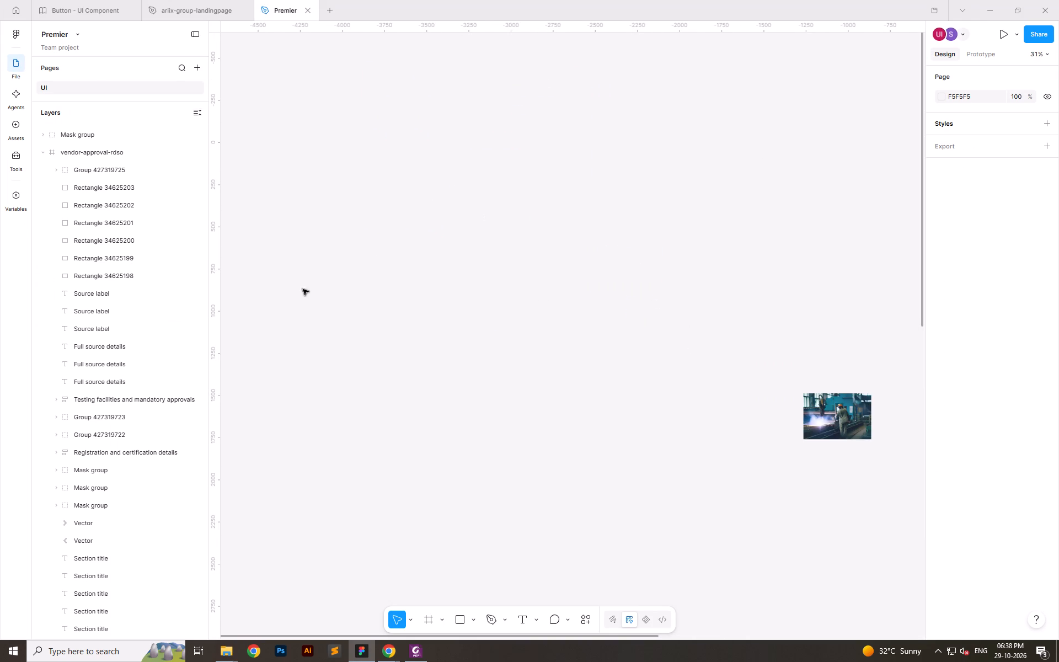
pyautogui.click(484, 334)
pyautogui.hotkey('ctrl', 'v')
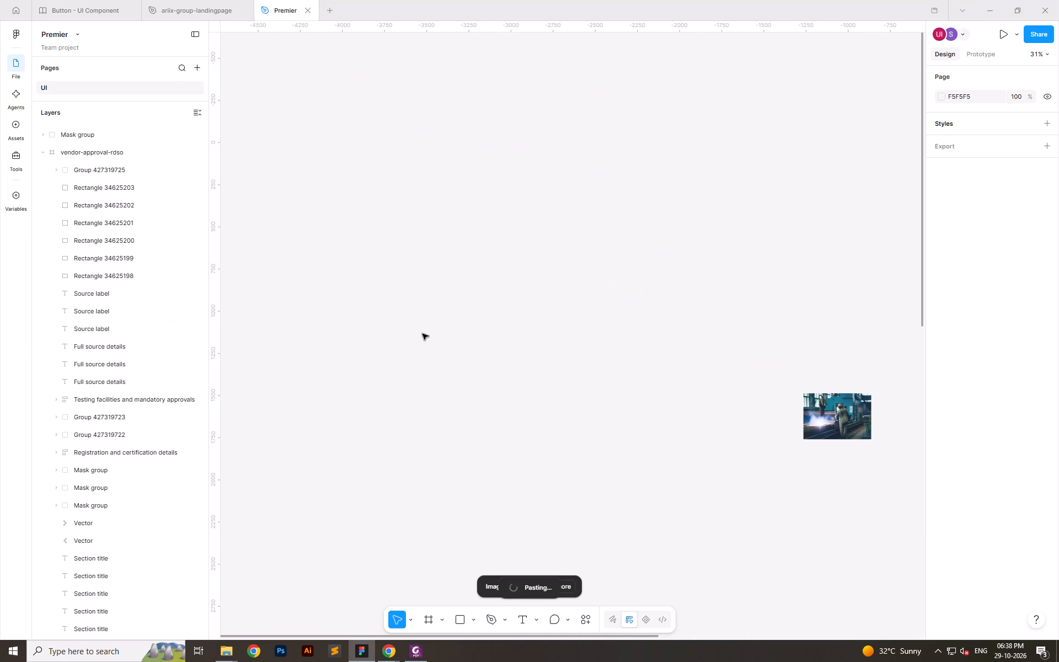
pyautogui.keyDown('ctrl'); pyautogui.scroll(-12, 462, 296); pyautogui.keyUp('ctrl')
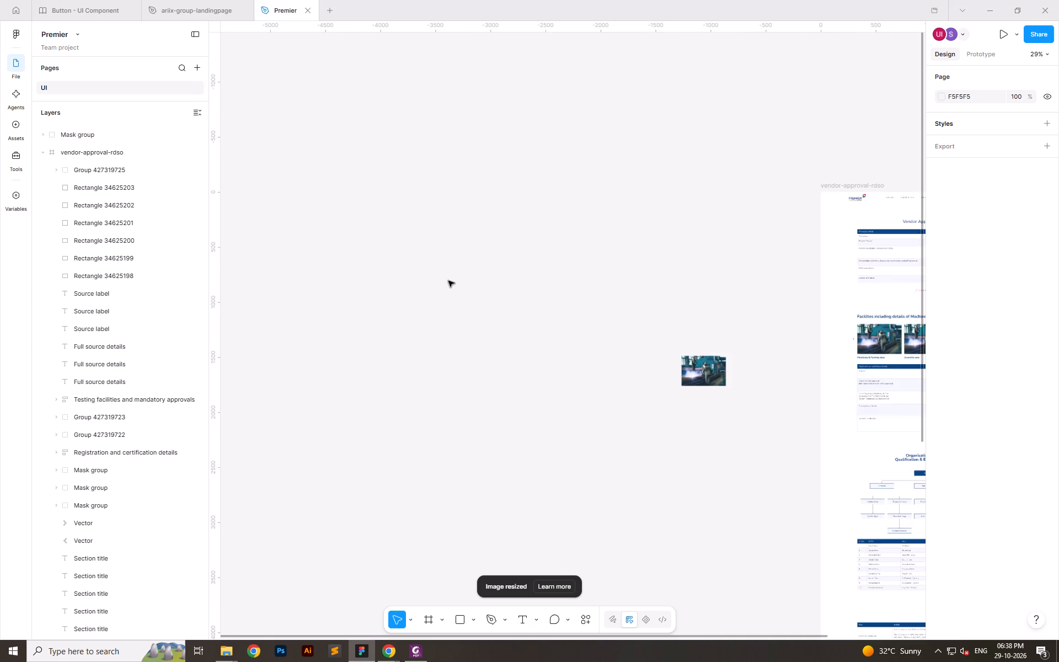
pyautogui.keyDown('ctrl'); pyautogui.scroll(-8, 448, 281); pyautogui.keyUp('ctrl')
pyautogui.keyDown('ctrl'); pyautogui.scroll(-4, 571, 355); pyautogui.keyUp('ctrl')
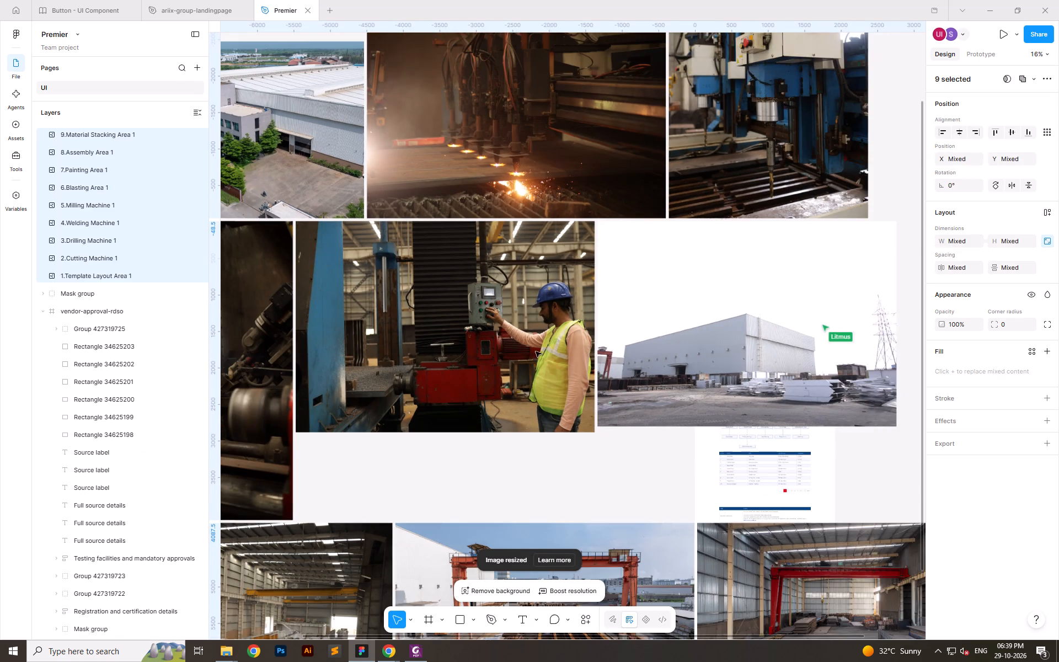
pyautogui.keyDown('ctrl'); pyautogui.scroll(-3, 536, 351); pyautogui.keyUp('ctrl')
pyautogui.keyDown('ctrl'); pyautogui.scroll(-10, 735, 383); pyautogui.keyUp('ctrl')
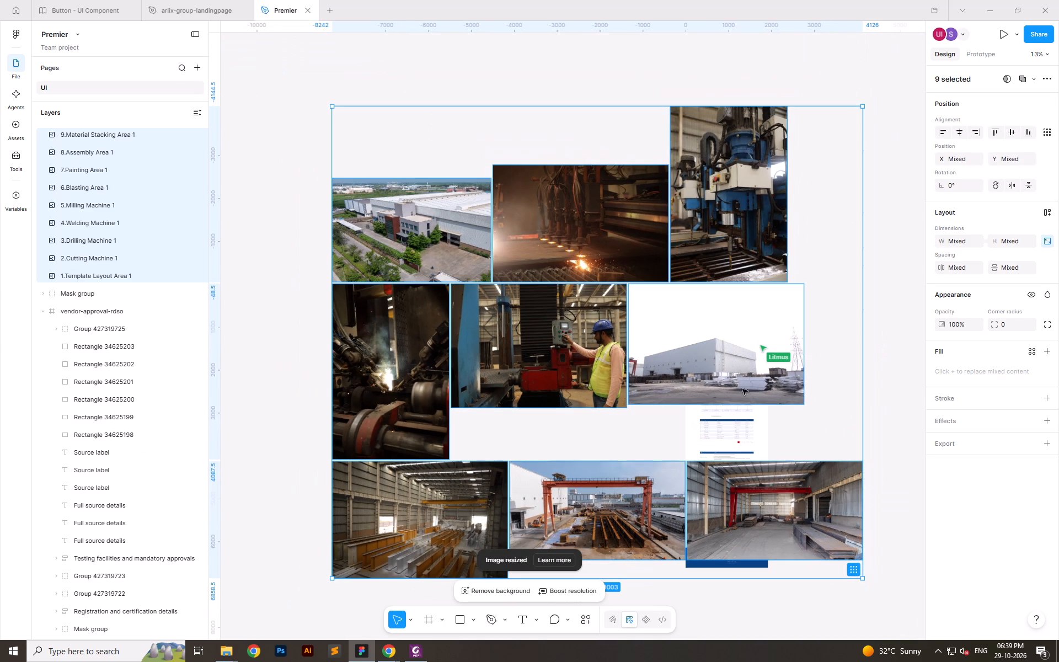
# Shift the nine pasted photos across the canvas and delete the duplicate pasted set.
pyautogui.moveTo(811, 520); pyautogui.dragTo(782, 481)
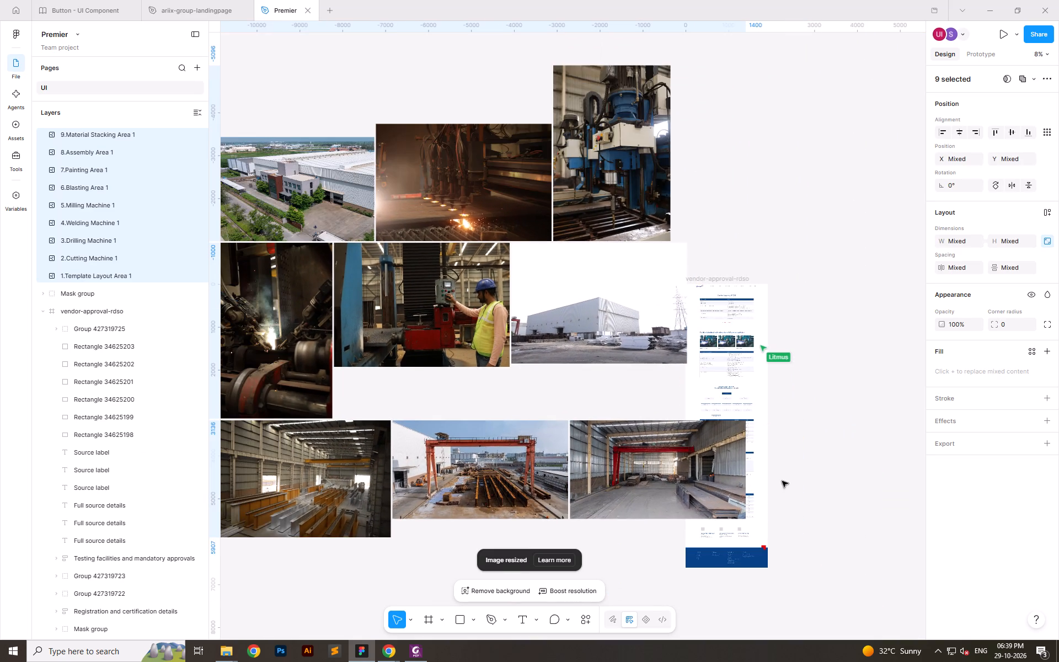
pyautogui.moveTo(782, 481); pyautogui.dragTo(805, 478)
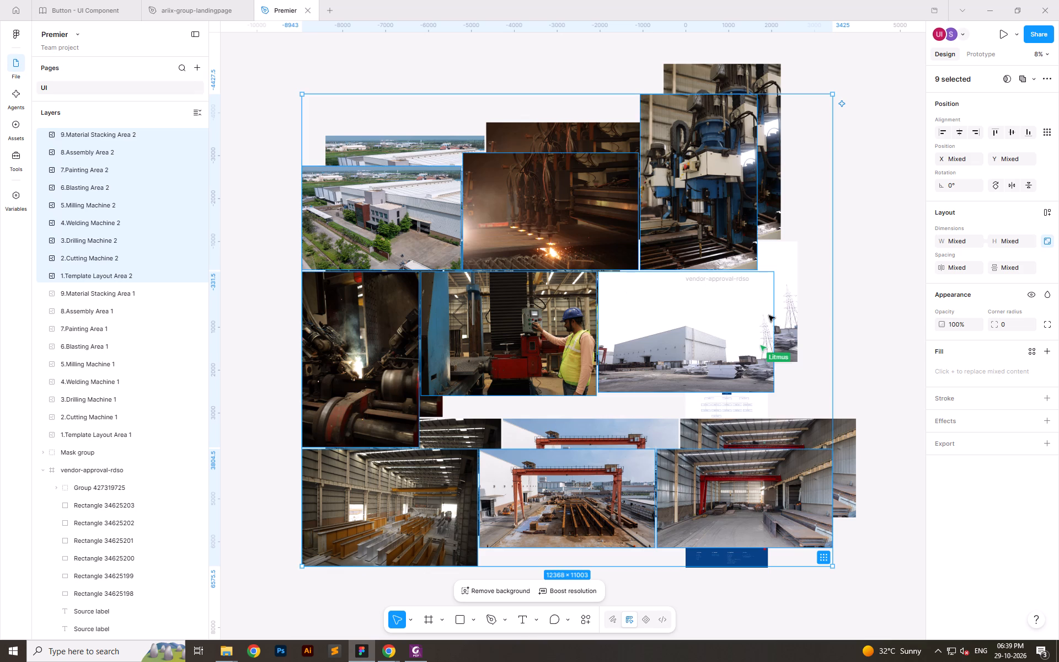
pyautogui.press('Delete')
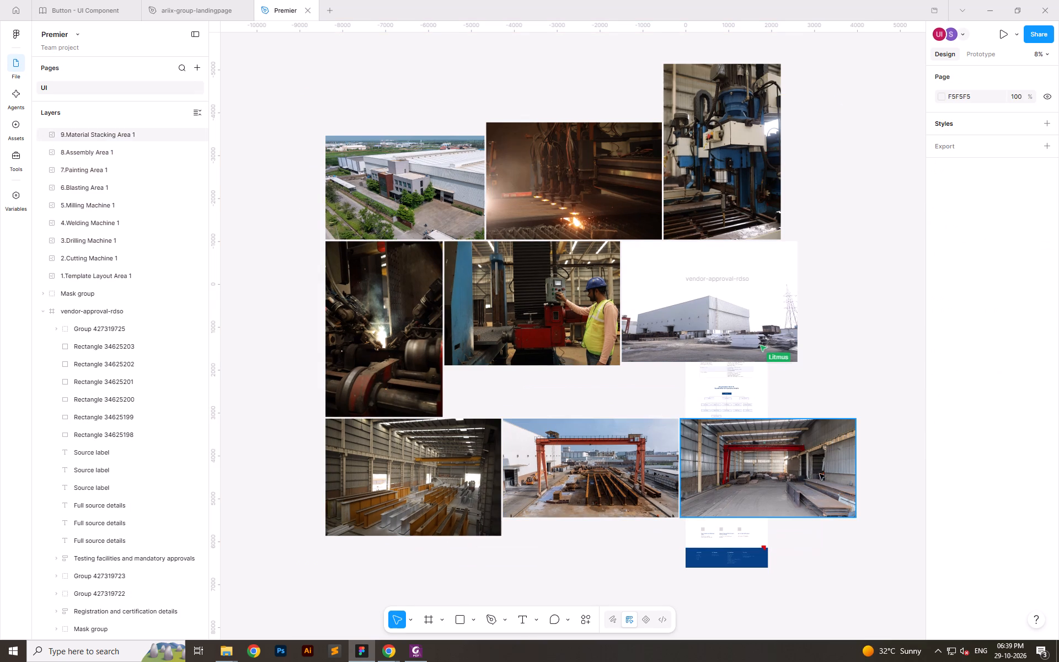
# Select the nine photos, from 1.Template Layout Area to 9.Material Stacking Area, and scale them down together to about 1876 px wide.
pyautogui.click(820, 474)
pyautogui.keyDown('shift'); pyautogui.click(564, 472); pyautogui.keyUp('shift')
pyautogui.keyDown('shift'); pyautogui.click(411, 478); pyautogui.keyUp('shift')
pyautogui.keyDown('shift'); pyautogui.click(491, 307); pyautogui.keyUp('shift')
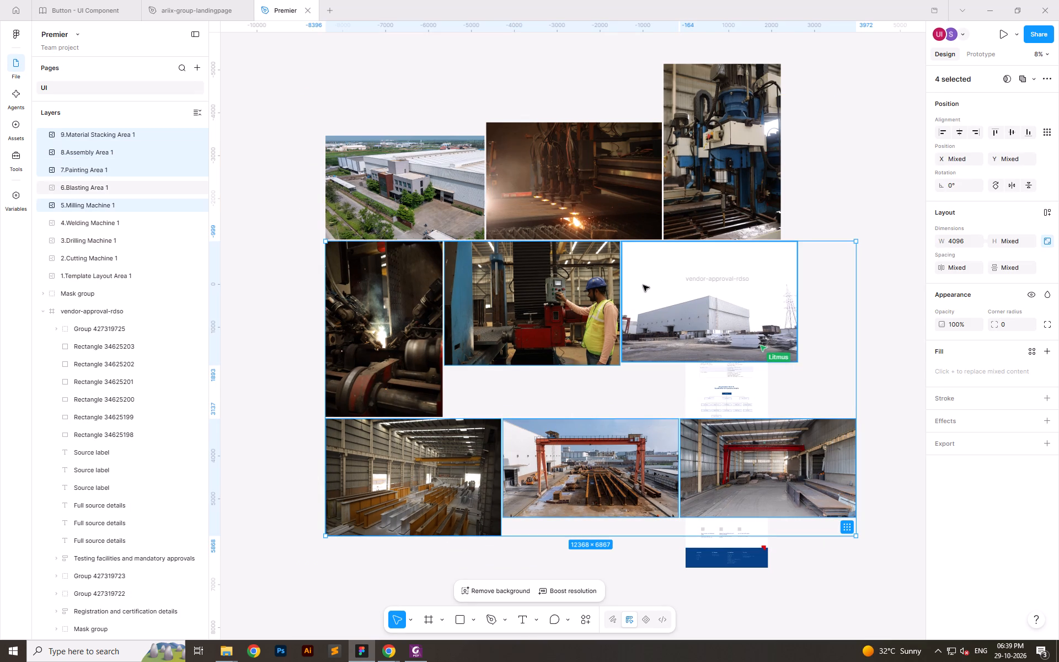
pyautogui.keyDown('shift'); pyautogui.click(643, 285); pyautogui.keyUp('shift')
pyautogui.keyDown('shift'); pyautogui.click(717, 160); pyautogui.keyUp('shift')
pyautogui.keyDown('shift'); pyautogui.click(609, 165); pyautogui.keyUp('shift')
pyautogui.keyDown('shift'); pyautogui.click(469, 179); pyautogui.keyUp('shift')
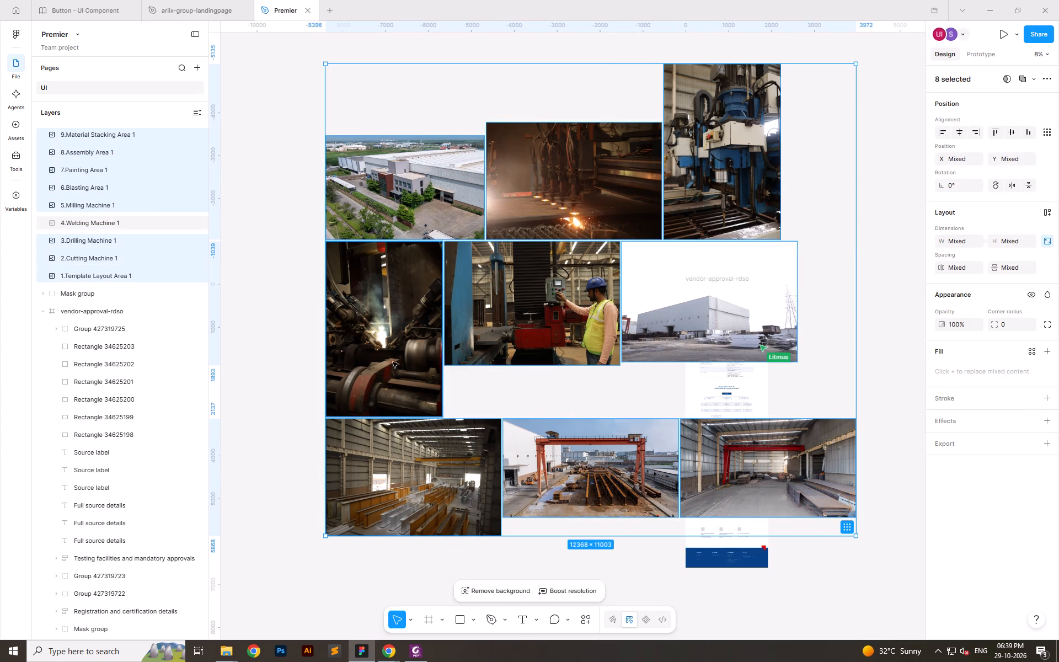
pyautogui.keyDown('shift'); pyautogui.click(393, 362); pyautogui.keyUp('shift')
pyautogui.keyDown('shift'); pyautogui.moveTo(859, 361); pyautogui.dragTo(441, 316); pyautogui.keyUp('shift')
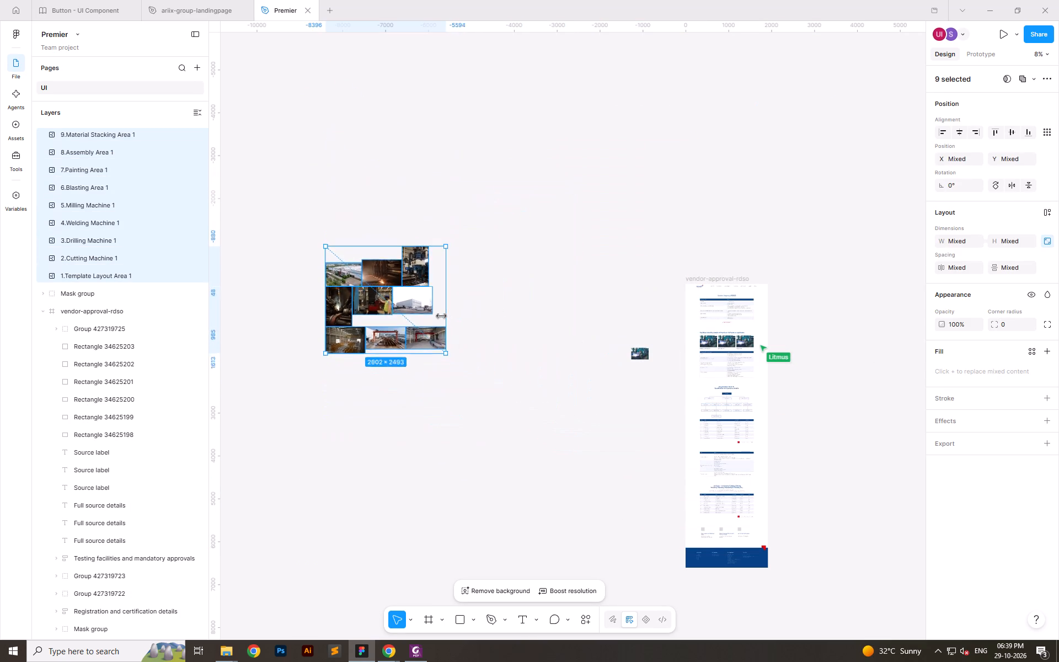
pyautogui.keyDown('shift'); pyautogui.moveTo(441, 316); pyautogui.dragTo(406, 316); pyautogui.keyUp('shift')
# Move the nine scaled photos next to the vendor-approval-rdso frame, above the duplicated facilities image.
pyautogui.moveTo(374, 306); pyautogui.dragTo(635, 302)
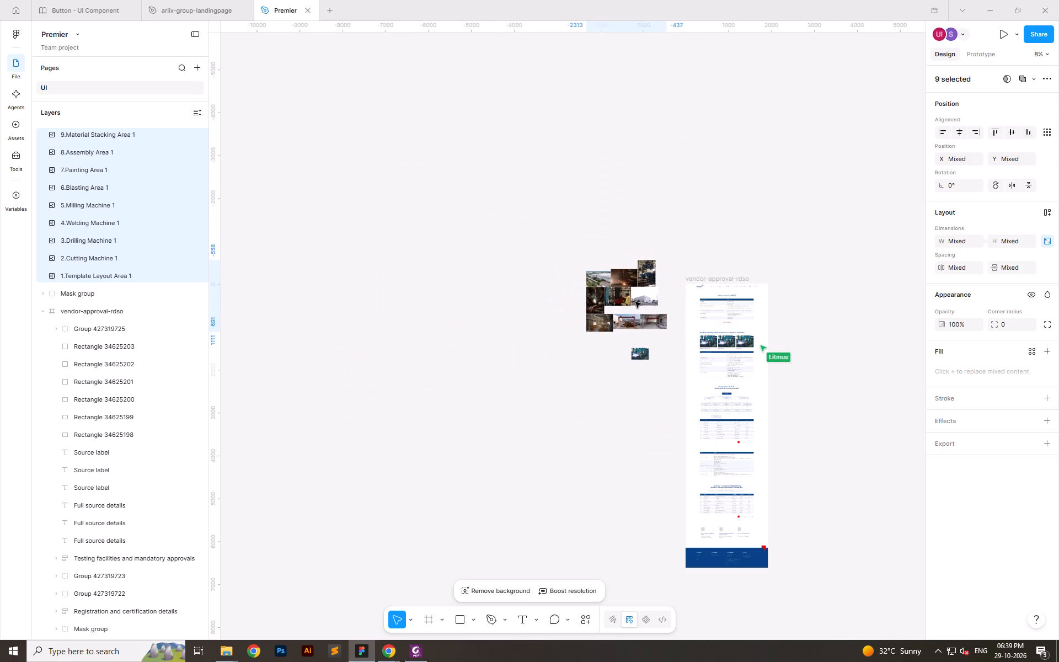
pyautogui.moveTo(635, 302); pyautogui.dragTo(634, 303)
pyautogui.click(655, 378)
# Paste a copy of the 1.Template Layout Area photo into the standalone mask group and scale it down closer to the mask size.
pyautogui.keyDown('ctrl'); pyautogui.scroll(16, 662, 326); pyautogui.keyUp('ctrl')
pyautogui.keyDown('ctrl'); pyautogui.scroll(-6, 601, 319); pyautogui.keyUp('ctrl')
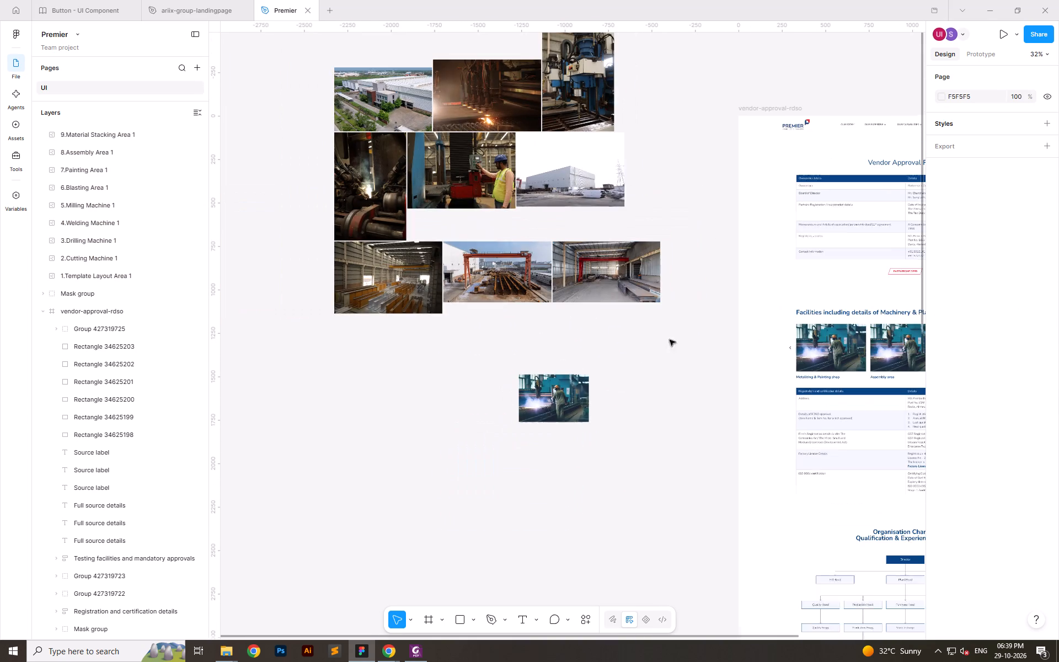
pyautogui.keyDown('ctrl'); pyautogui.click(679, 357); pyautogui.keyUp('ctrl')
pyautogui.click(388, 96)
pyautogui.hotkey('ctrl', 'c')
pyautogui.keyDown('ctrl'); pyautogui.click(559, 393); pyautogui.keyUp('ctrl')
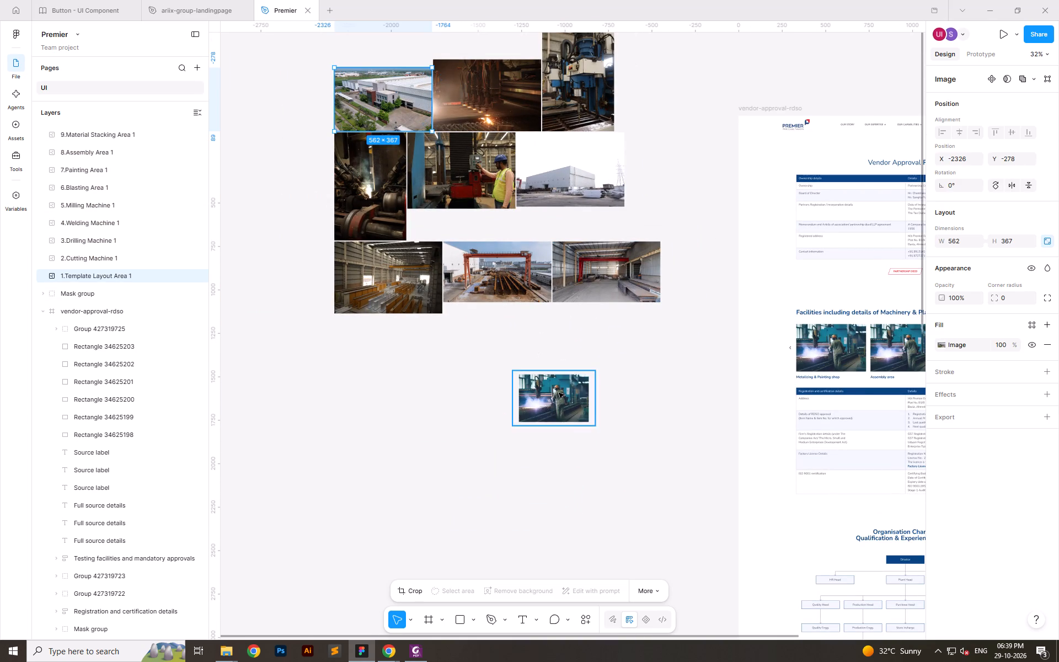
pyautogui.hotkey('ctrl', 'v')
pyautogui.keyDown('ctrl'); pyautogui.scroll(10, 562, 417); pyautogui.keyUp('ctrl')
pyautogui.keyDown('alt'); pyautogui.keyDown('shift'); pyautogui.moveTo(549, 467); pyautogui.dragTo(548, 467); pyautogui.keyUp('shift'); pyautogui.keyUp('alt')
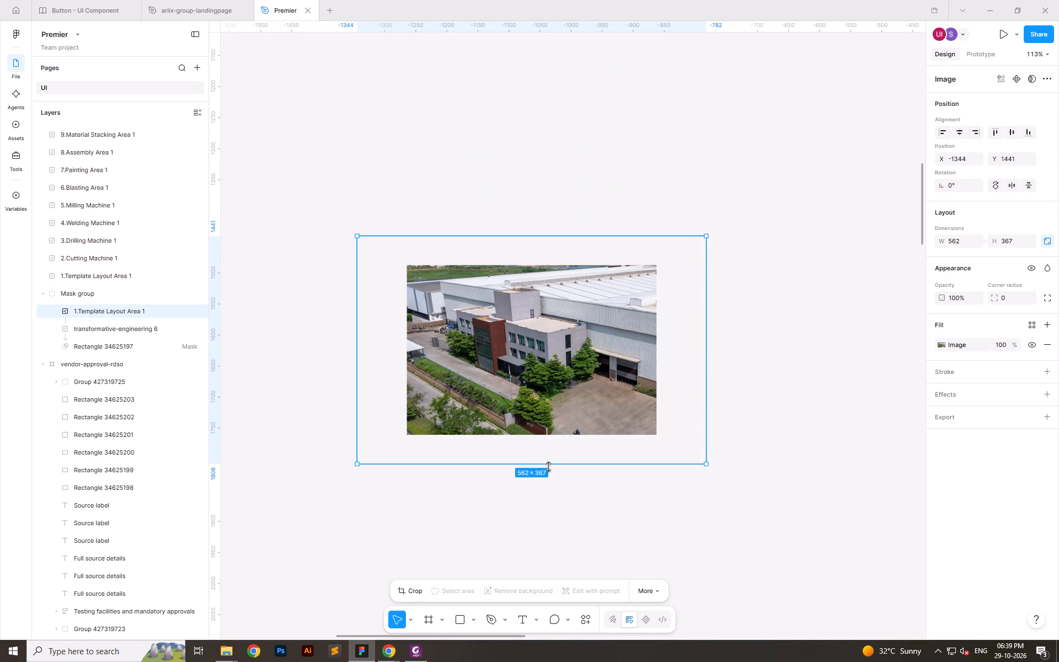
pyautogui.keyDown('alt'); pyautogui.keyDown('shift'); pyautogui.moveTo(548, 467); pyautogui.dragTo(550, 438); pyautogui.keyUp('shift'); pyautogui.keyUp('alt')
pyautogui.click(636, 513)
# Copy the first photo's file name from File Explorer and rename the standalone mask group as 1.Template Layout Area.
pyautogui.click(547, 370)
pyautogui.hotkey('alt', 'Tab')
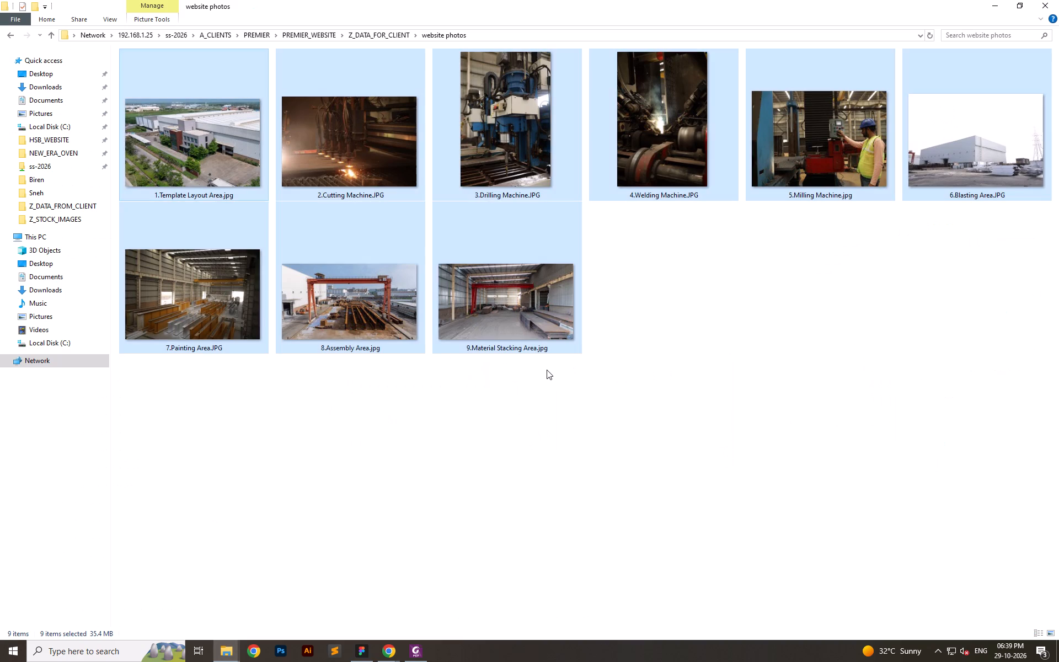
pyautogui.click(499, 462)
pyautogui.click(201, 176)
pyautogui.press('F2')
pyautogui.hotkey('ctrl', 'c')
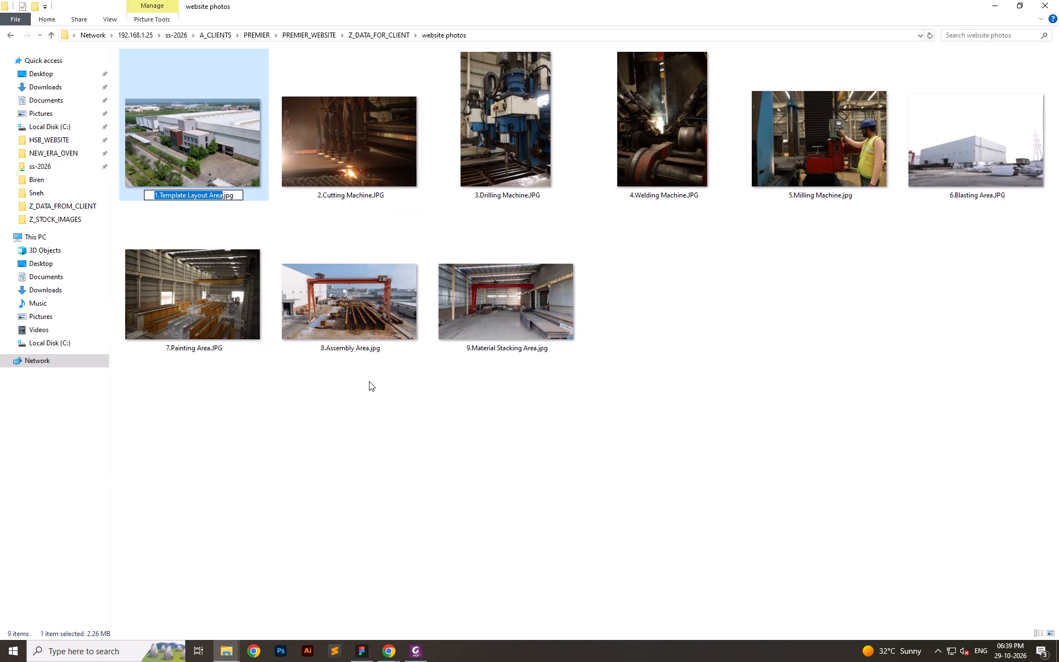
pyautogui.click(375, 390)
pyautogui.hotkey('alt', 'Tab')
pyautogui.click(538, 360)
pyautogui.doubleClick(68, 292)
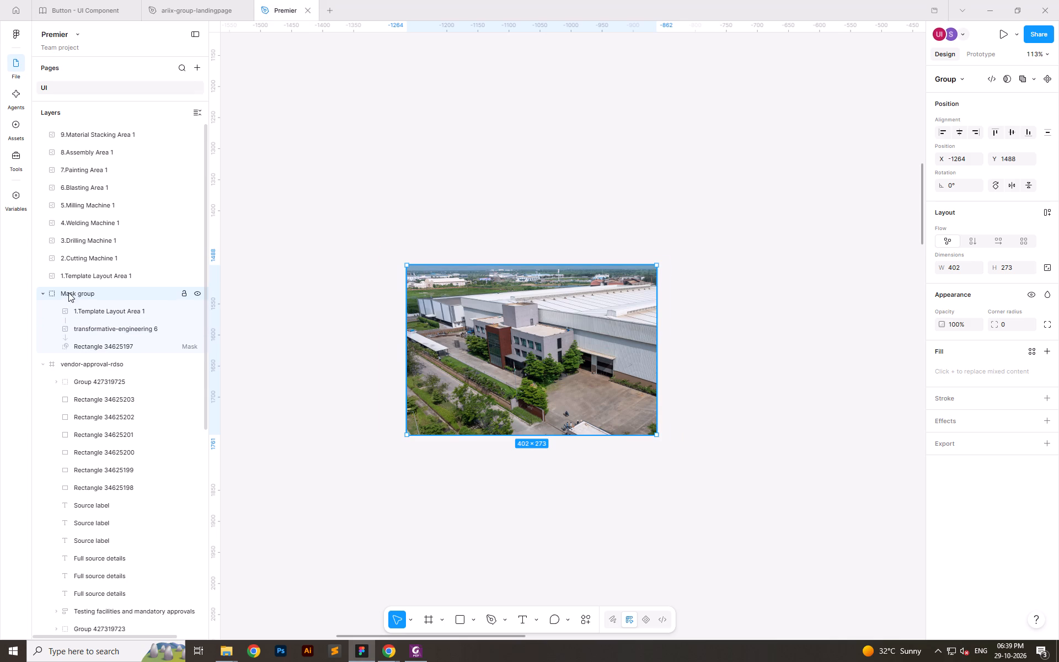
pyautogui.hotkey('ctrl', 'v')
pyautogui.click(307, 407)
# Delete the old transformative-engineering 6 image from the 1.Template Layout Area group.
pyautogui.click(147, 328)
pyautogui.press('Delete')
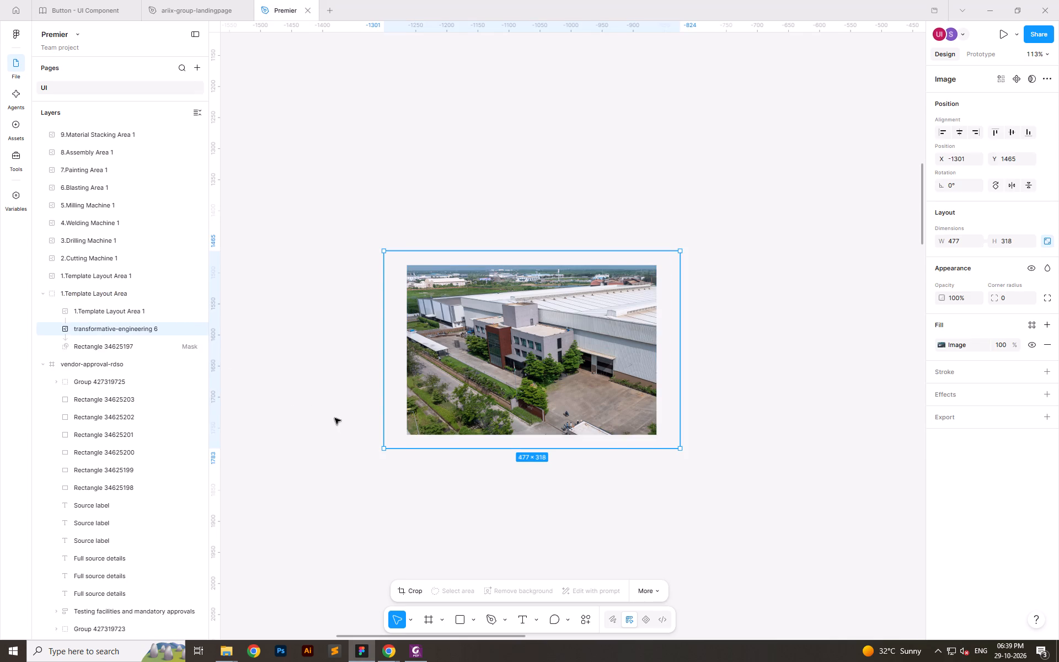
pyautogui.click(441, 471)
# Duplicate the 1.Template Layout Area mask group directly below the original, leaving a small gap.
pyautogui.click(507, 383)
pyautogui.keyDown('ctrl'); pyautogui.scroll(-6, 496, 229); pyautogui.keyUp('ctrl')
pyautogui.keyDown('alt'); pyautogui.keyDown('shift'); pyautogui.moveTo(499, 290); pyautogui.dragTo(512, 359); pyautogui.keyUp('shift'); pyautogui.keyUp('alt')
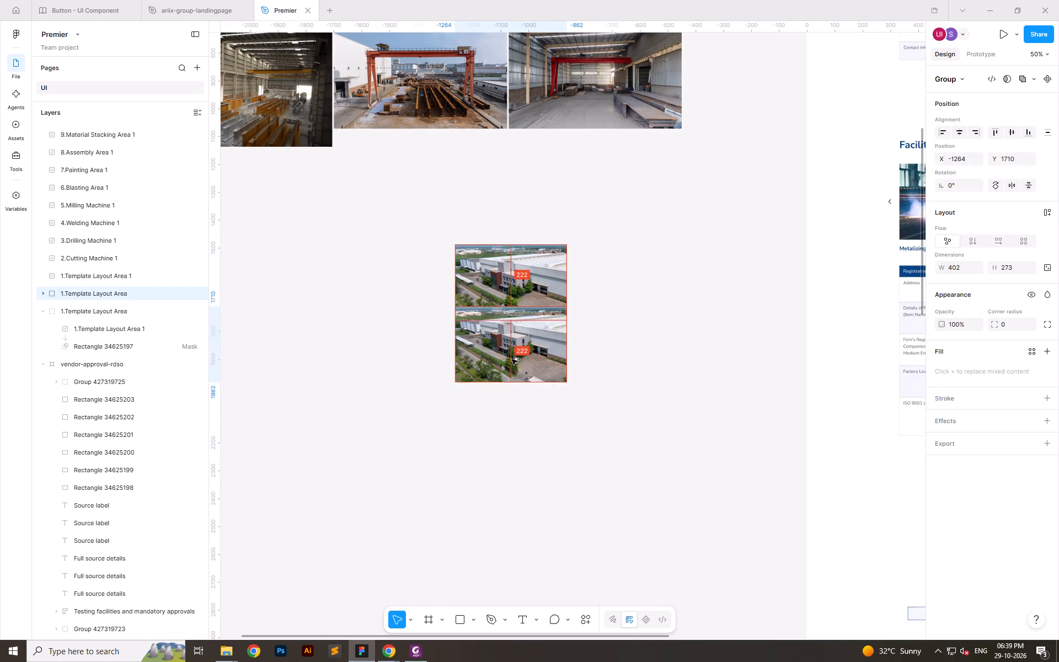
pyautogui.keyDown('alt'); pyautogui.keyDown('shift'); pyautogui.moveTo(512, 359); pyautogui.dragTo(518, 376); pyautogui.keyUp('shift'); pyautogui.keyUp('alt')
pyautogui.click(669, 352)
# Delete the loose 1.Template Layout Area photo from the set of pasted photos.
pyautogui.keyDown('ctrl'); pyautogui.scroll(-9, 666, 366); pyautogui.keyUp('ctrl')
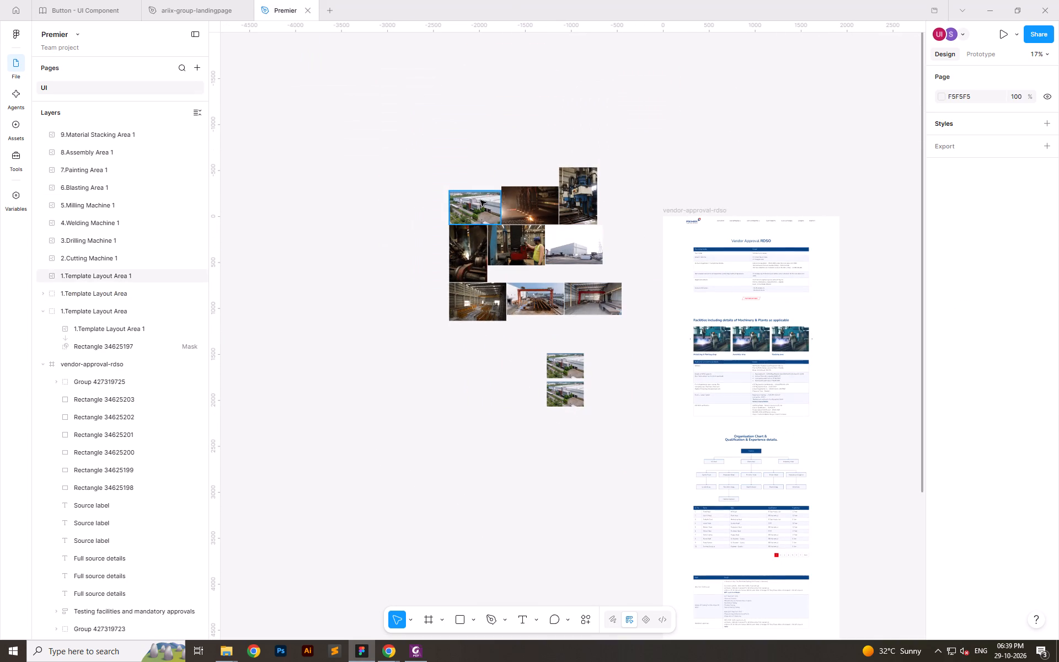
pyautogui.click(480, 200)
pyautogui.press('Delete')
# Move the loose 2.Cutting Machine 1 photo into the lower duplicate of the 1.Template Layout Area mask group.
pyautogui.click(536, 200)
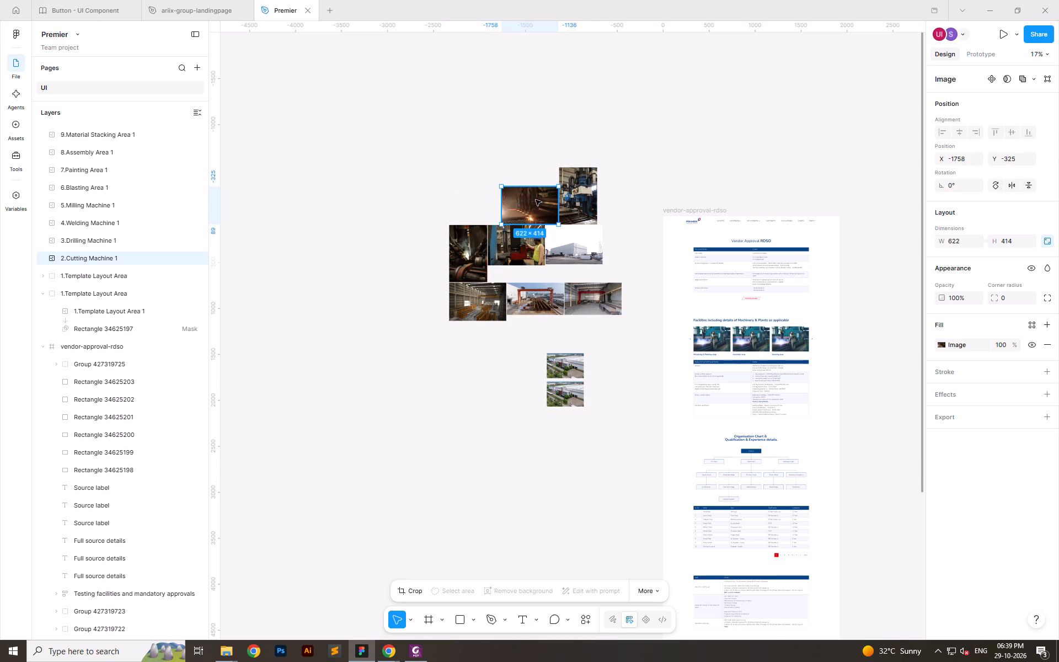
pyautogui.hotkey('ctrl', 'x')
pyautogui.keyDown('ctrl'); pyautogui.click(573, 396); pyautogui.keyUp('ctrl')
pyautogui.hotkey('ctrl', 'v')
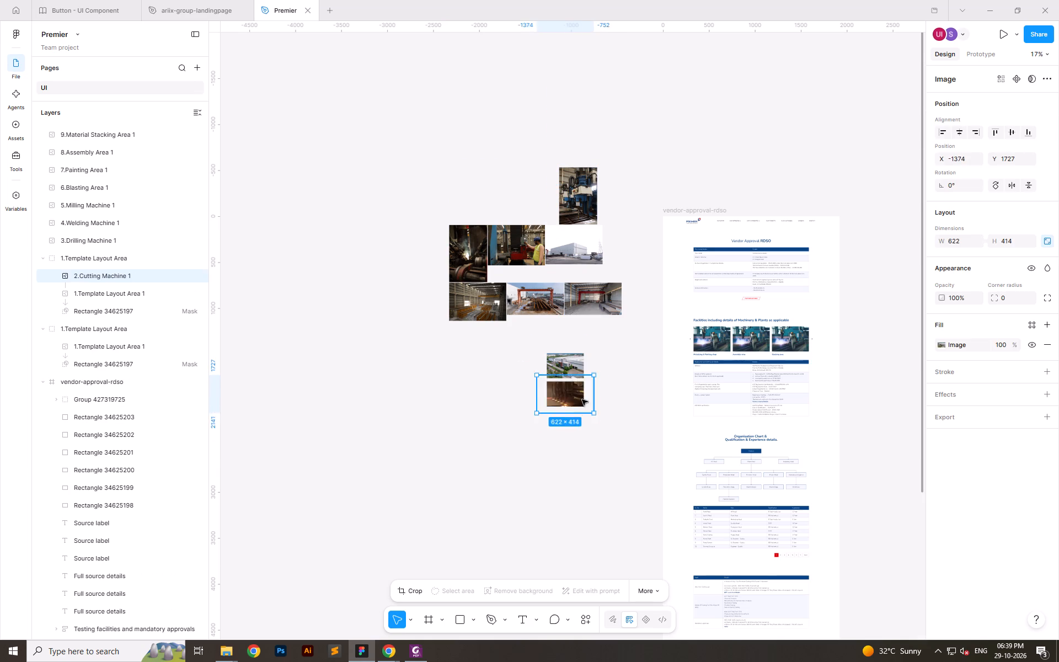
# Scale the cutting machine photo down proportionally around its centre to about 420 × 280, just covering the mask.
pyautogui.keyDown('ctrl'); pyautogui.scroll(18, 582, 399); pyautogui.keyUp('ctrl')
pyautogui.keyDown('alt'); pyautogui.keyDown('shift'); pyautogui.moveTo(453, 493); pyautogui.dragTo(452, 472); pyautogui.keyUp('shift'); pyautogui.keyUp('alt')
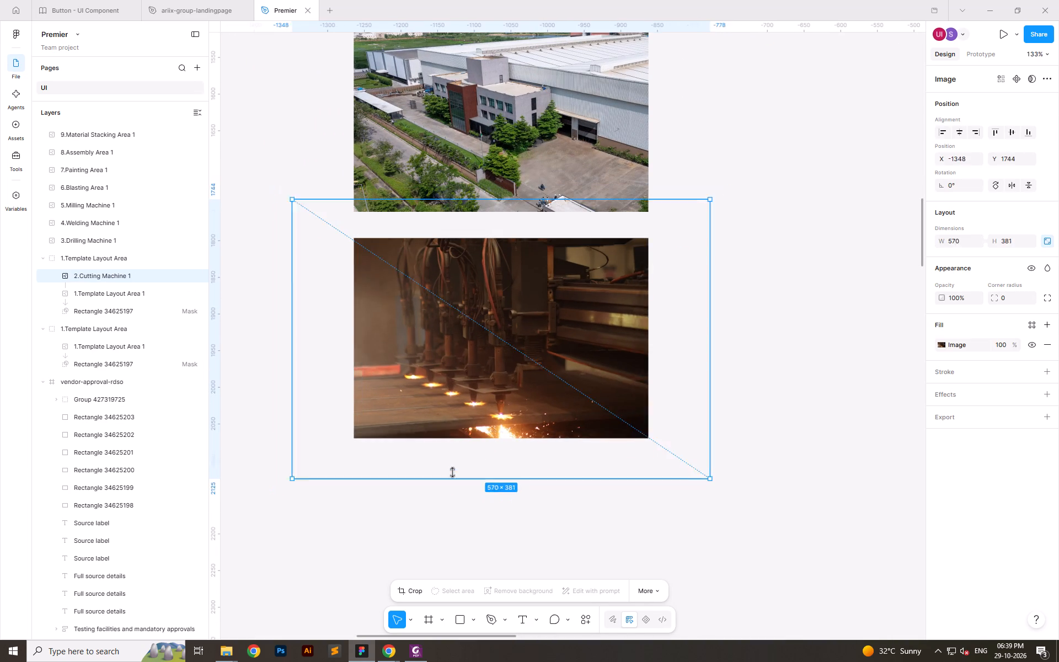
pyautogui.keyDown('alt'); pyautogui.keyDown('shift'); pyautogui.moveTo(452, 472); pyautogui.dragTo(452, 442); pyautogui.keyUp('shift'); pyautogui.keyUp('alt')
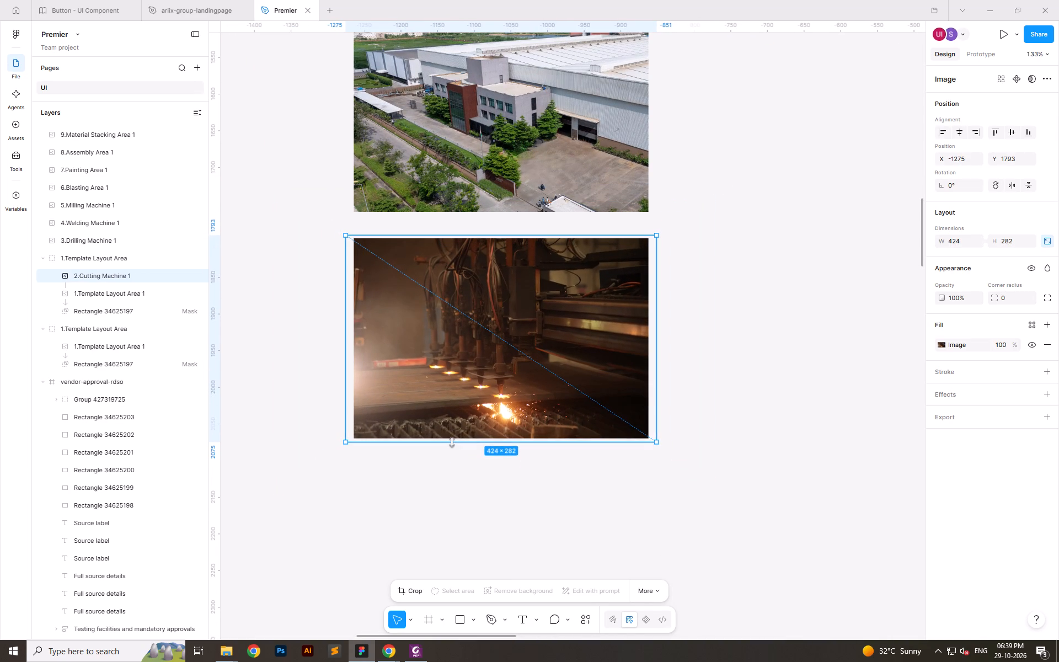
pyautogui.keyDown('alt'); pyautogui.keyDown('shift'); pyautogui.moveTo(452, 442); pyautogui.dragTo(452, 441); pyautogui.keyUp('shift'); pyautogui.keyUp('alt')
pyautogui.click(465, 485)
# Copy the second photo's file name from File Explorer and rename the lower mask group as 2.Cutting Machine.
pyautogui.hotkey('alt', 'Tab')
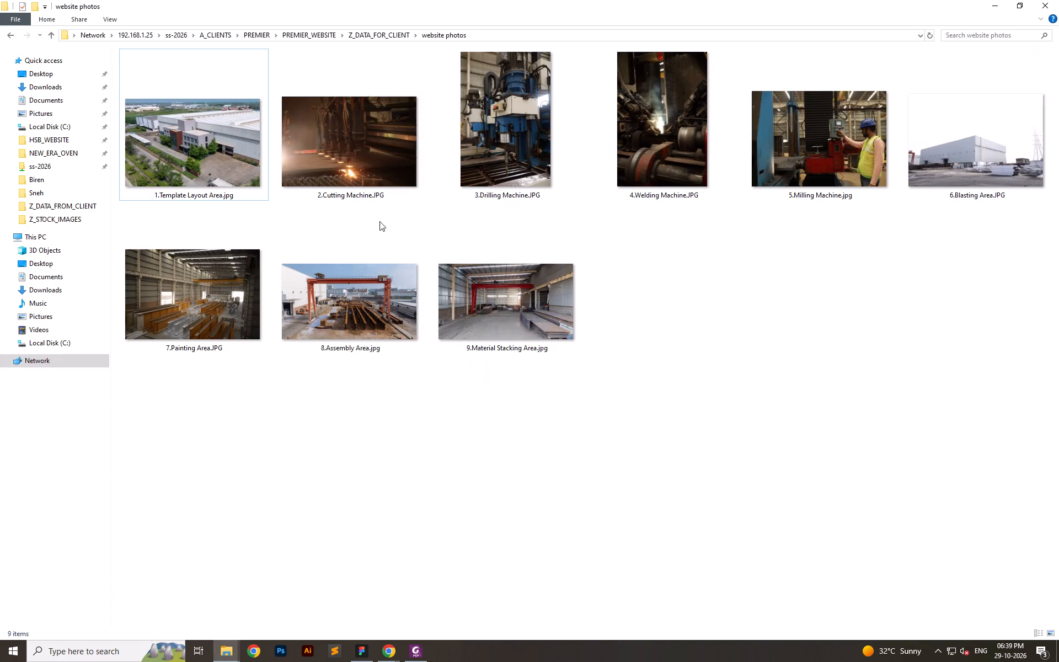
pyautogui.click(349, 151)
pyautogui.press('F2')
pyautogui.hotkey('ctrl', 'c')
pyautogui.click(481, 447)
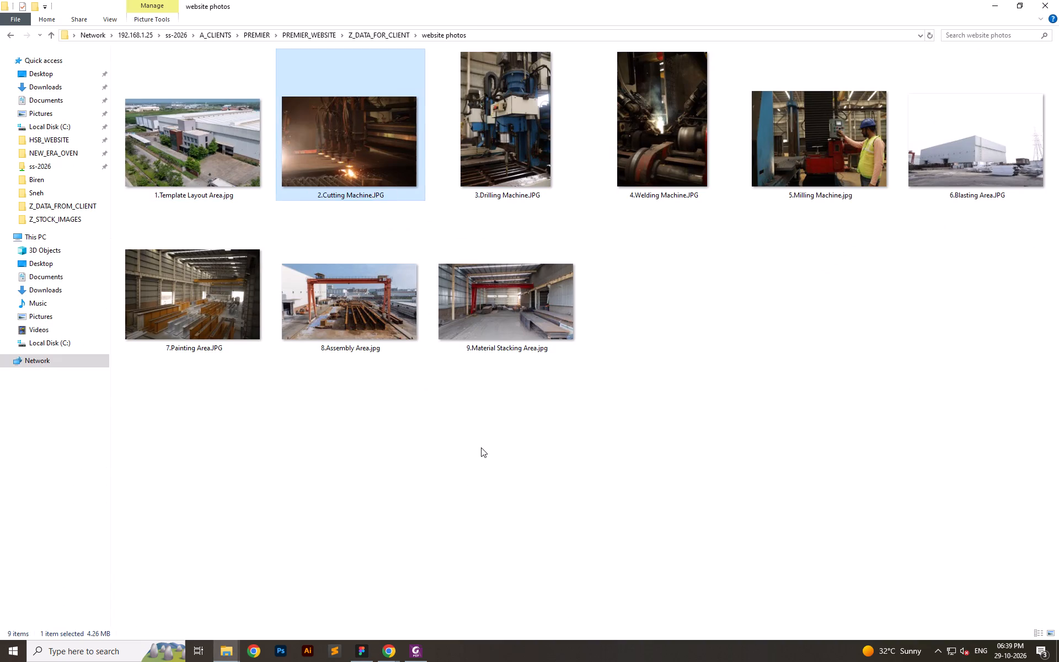
pyautogui.hotkey('alt', 'Tab')
pyautogui.click(515, 346)
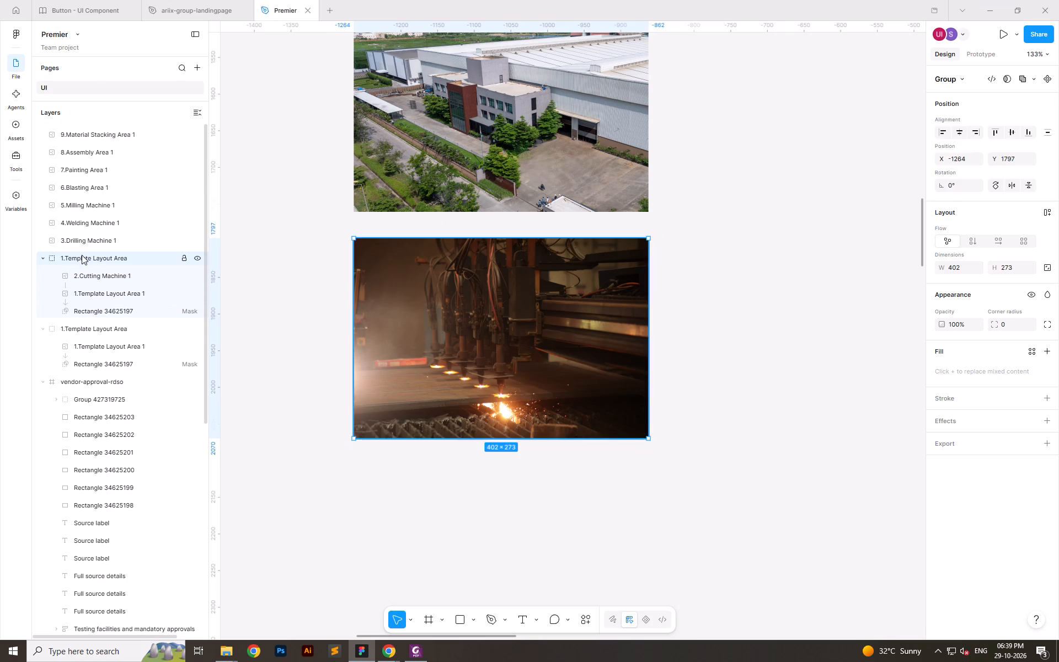
pyautogui.doubleClick(81, 254)
pyautogui.hotkey('ctrl', 'v')
pyautogui.click(231, 324)
# Delete the old 1.Template Layout Area 1 image from the 2.Cutting Machine group.
pyautogui.click(121, 295)
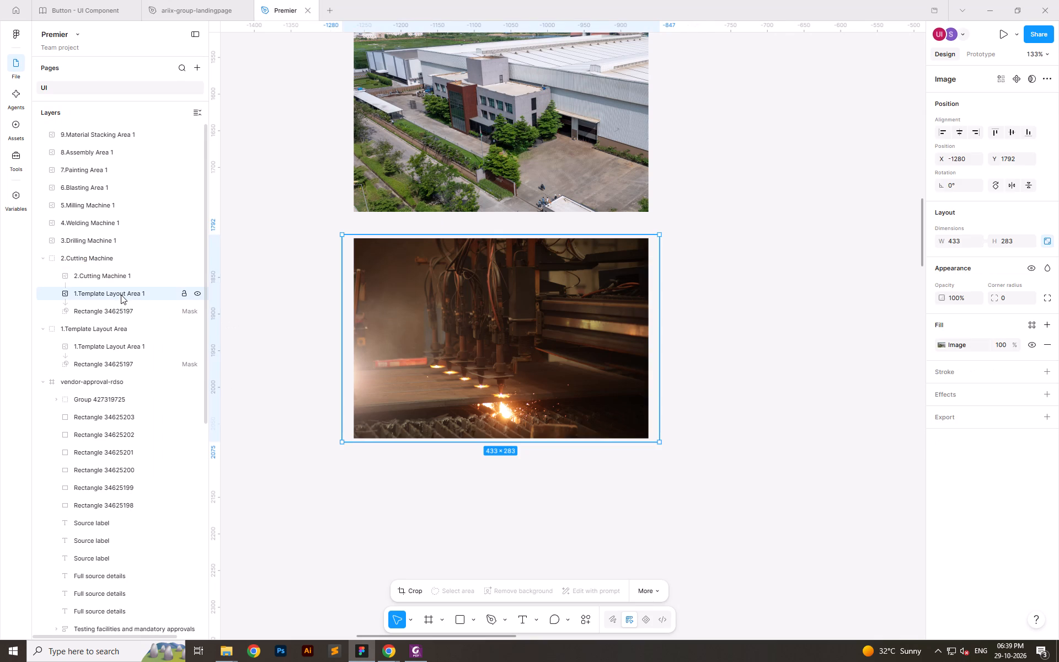
pyautogui.press('Delete')
# Duplicate the 2.Cutting Machine mask group directly below the original, leaving a gap of about 30.
pyautogui.keyDown('alt'); pyautogui.moveTo(477, 324); pyautogui.dragTo(500, 549); pyautogui.keyUp('alt')
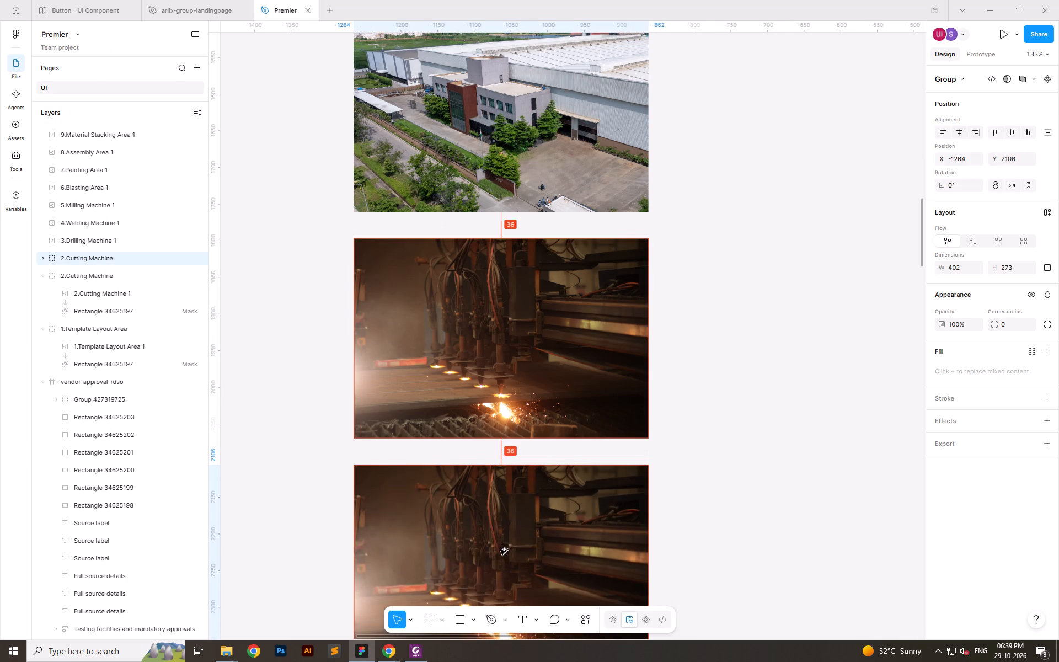
pyautogui.keyDown('alt'); pyautogui.moveTo(500, 549); pyautogui.dragTo(501, 546); pyautogui.keyUp('alt')
pyautogui.click(831, 457)
# Move the loose 3.Drilling Machine 1 photo into the lower duplicate of the 2.Cutting Machine mask group.
pyautogui.keyDown('ctrl'); pyautogui.scroll(-19, 670, 334); pyautogui.keyUp('ctrl')
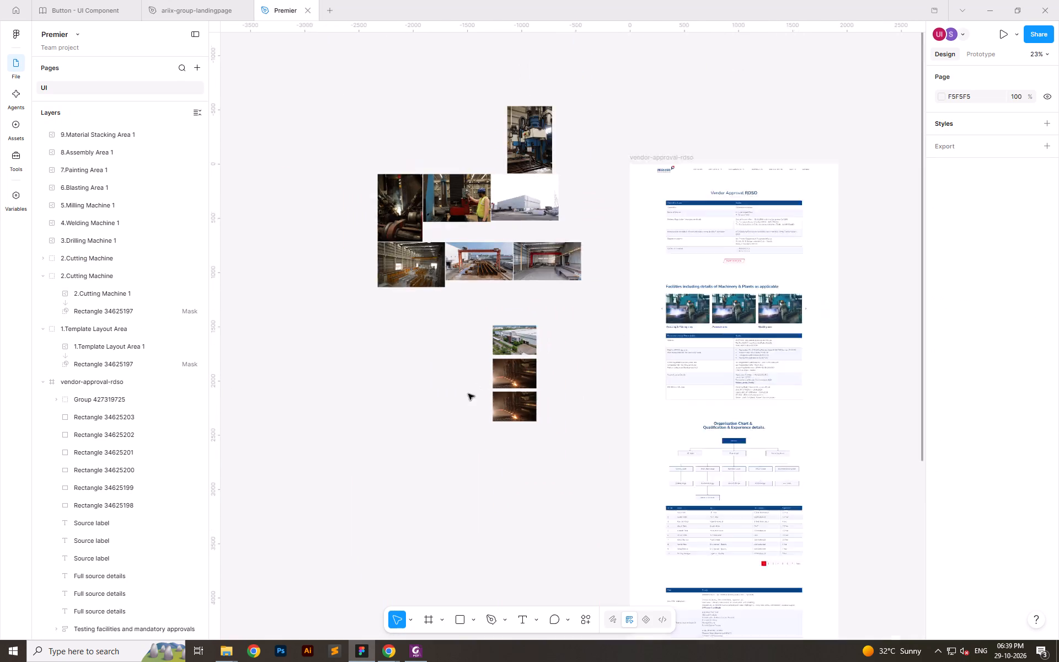
pyautogui.keyDown('ctrl'); pyautogui.click(528, 167); pyautogui.keyUp('ctrl')
pyautogui.hotkey('ctrl', 'x')
pyautogui.keyDown('ctrl'); pyautogui.scroll(19, 497, 376); pyautogui.keyUp('ctrl')
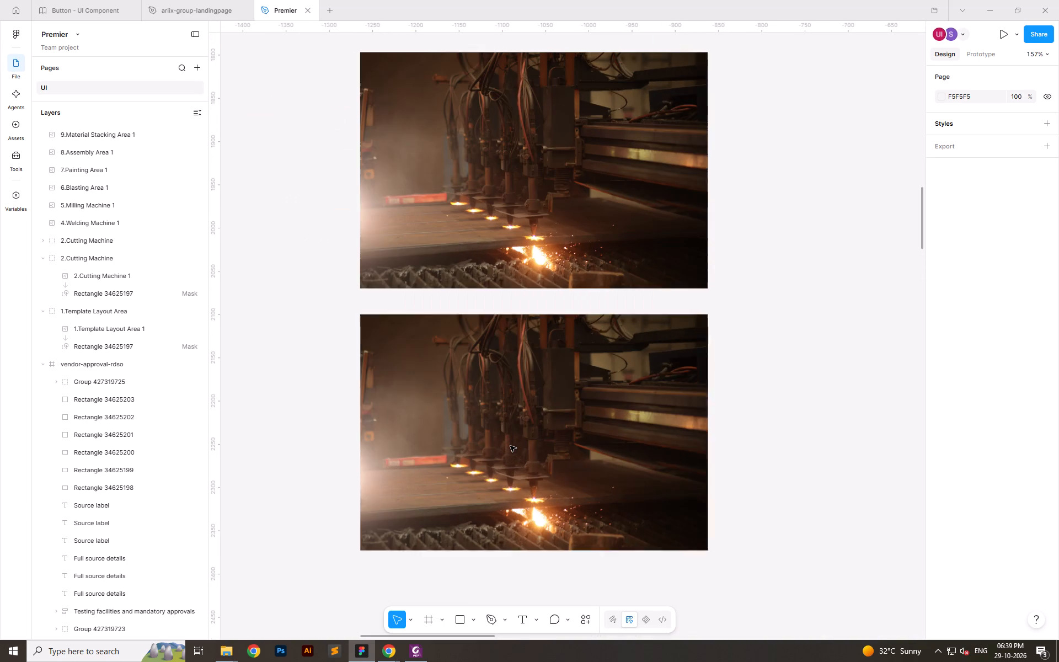
pyautogui.keyDown('ctrl'); pyautogui.click(510, 446); pyautogui.keyUp('ctrl')
pyautogui.hotkey('ctrl', 'v')
# Shift the drilling machine photo upward inside its mask so the crop frames the drill spindle and bed.
pyautogui.keyDown('ctrl'); pyautogui.scroll(-4, 486, 290); pyautogui.keyUp('ctrl')
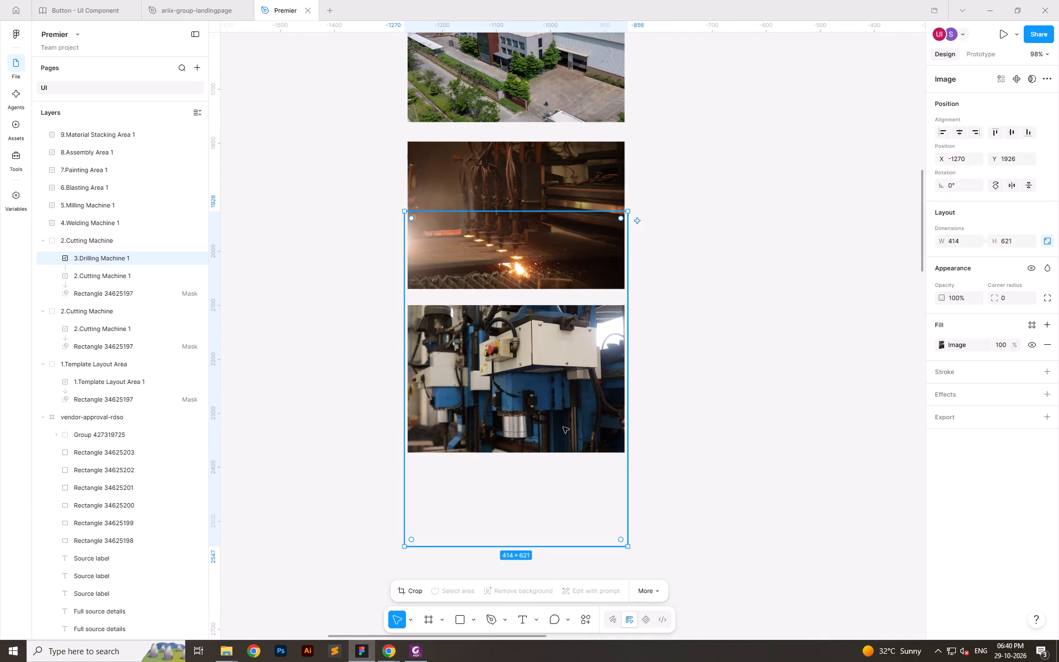
pyautogui.keyDown('shift'); pyautogui.moveTo(558, 423); pyautogui.dragTo(561, 322); pyautogui.keyUp('shift')
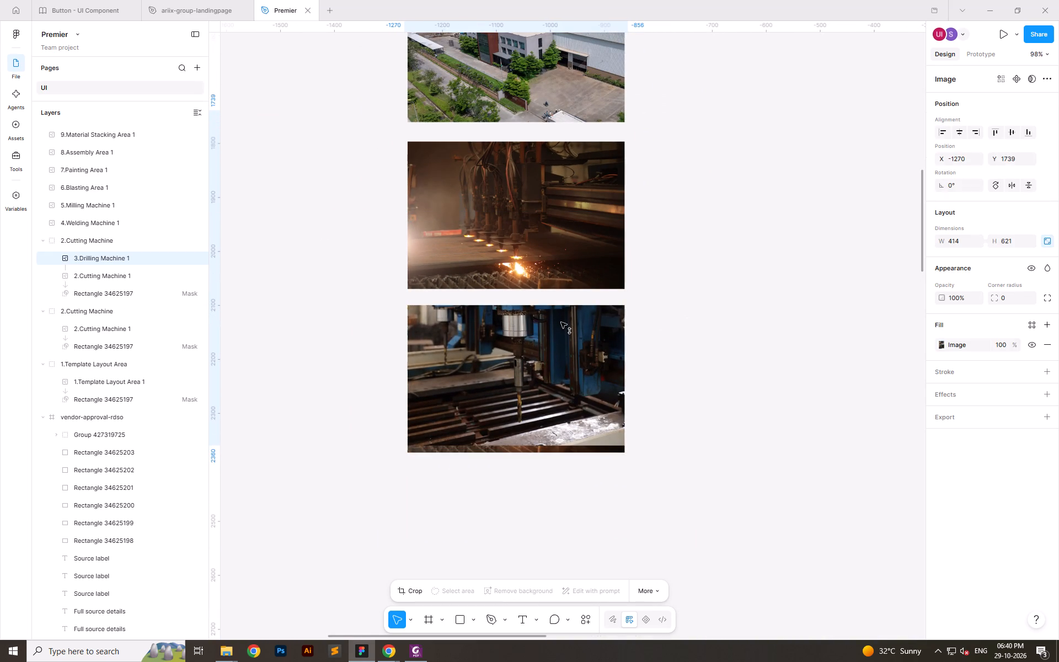
pyautogui.keyDown('shift'); pyautogui.moveTo(561, 322); pyautogui.dragTo(566, 339); pyautogui.keyUp('shift')
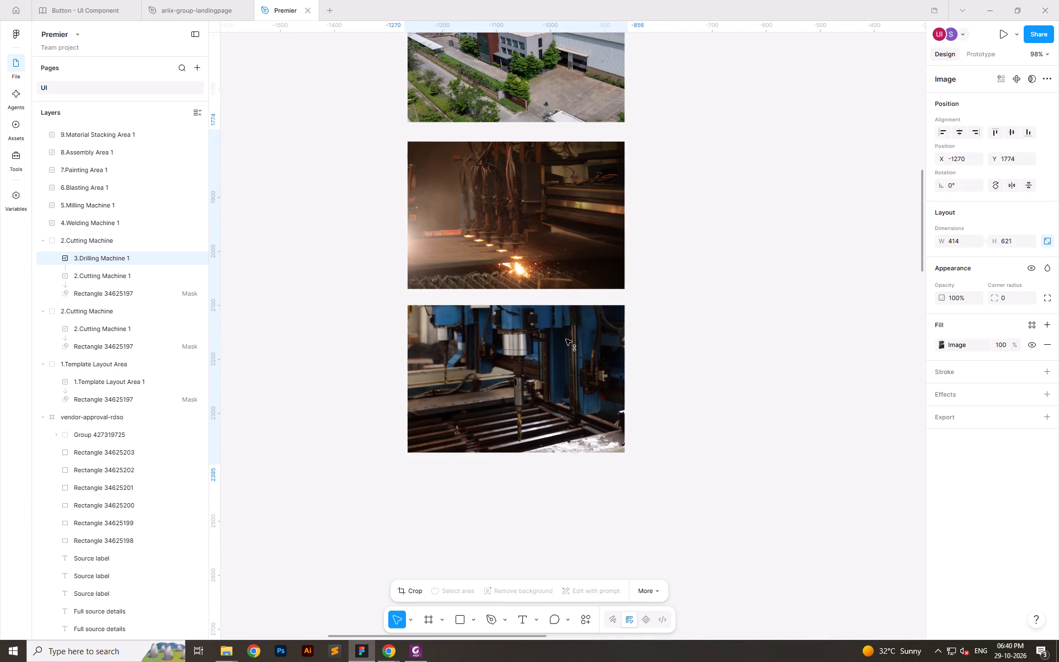
pyautogui.keyDown('shift'); pyautogui.moveTo(566, 339); pyautogui.dragTo(566, 331); pyautogui.keyUp('shift')
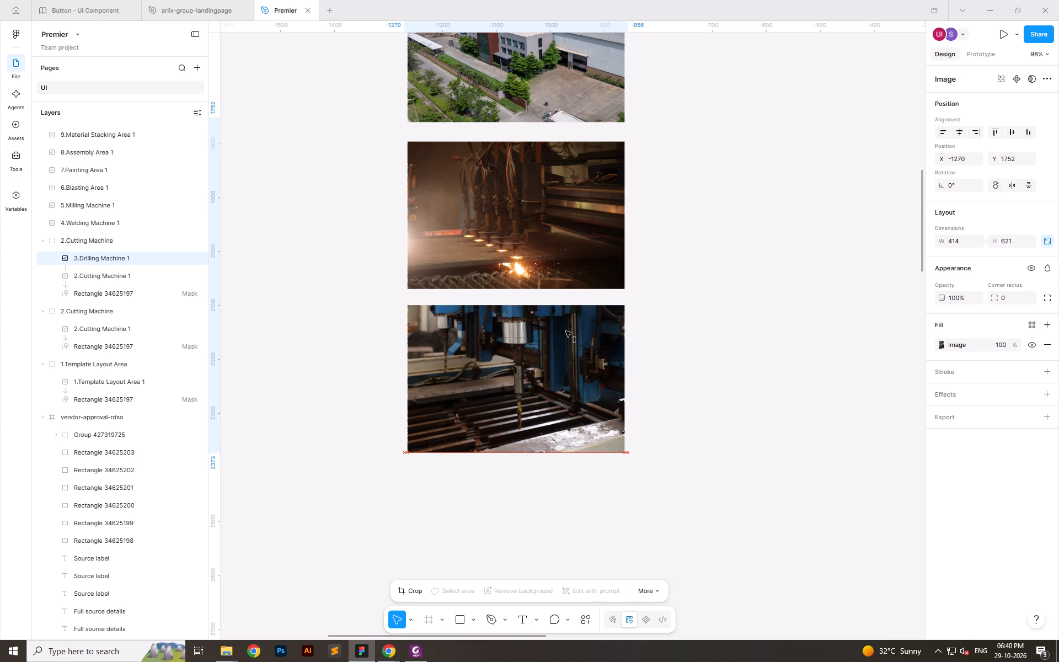
pyautogui.keyDown('shift'); pyautogui.moveTo(566, 331); pyautogui.dragTo(565, 343); pyautogui.keyUp('shift')
pyautogui.click(670, 404)
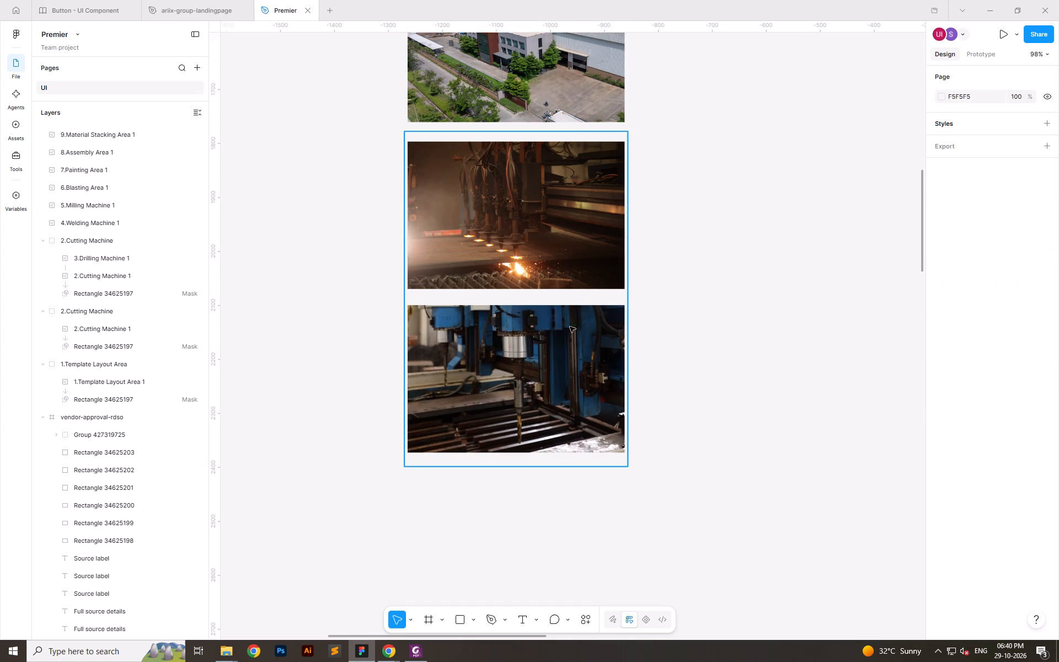
# Copy the third photo's file name from File Explorer and rename the bottom mask group as 3.Drilling Machine.
pyautogui.keyDown('ctrl'); pyautogui.scroll(-5, 537, 306); pyautogui.keyUp('ctrl')
pyautogui.click(692, 377)
pyautogui.hotkey('alt', 'Tab')
pyautogui.click(538, 136)
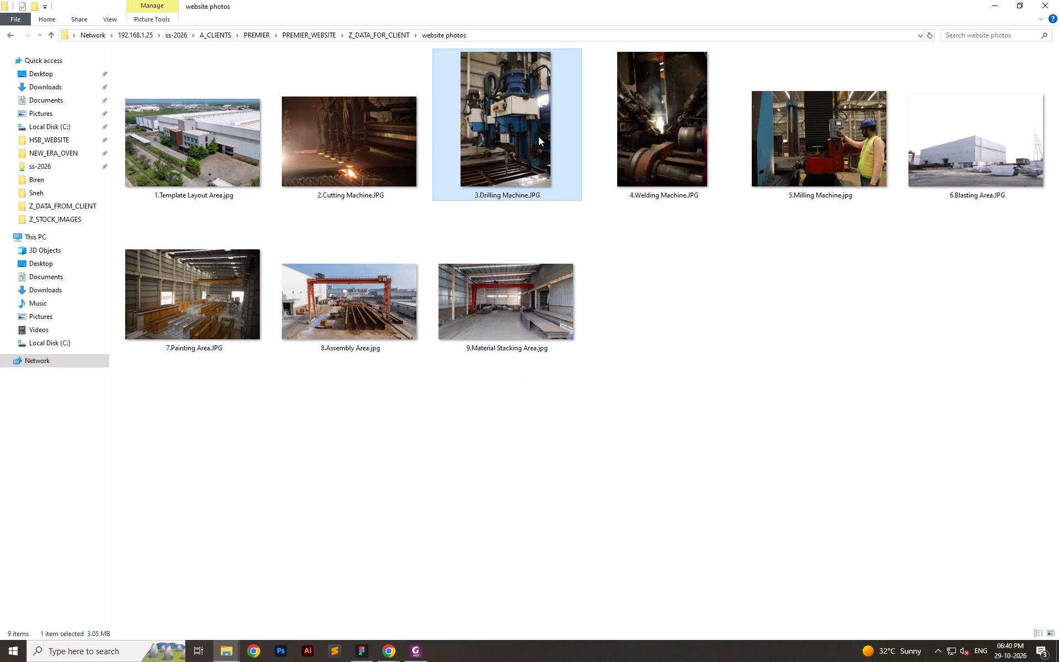
pyautogui.press('F2')
pyautogui.hotkey('ctrl', 'c')
pyautogui.click(676, 344)
pyautogui.hotkey('alt', 'Tab')
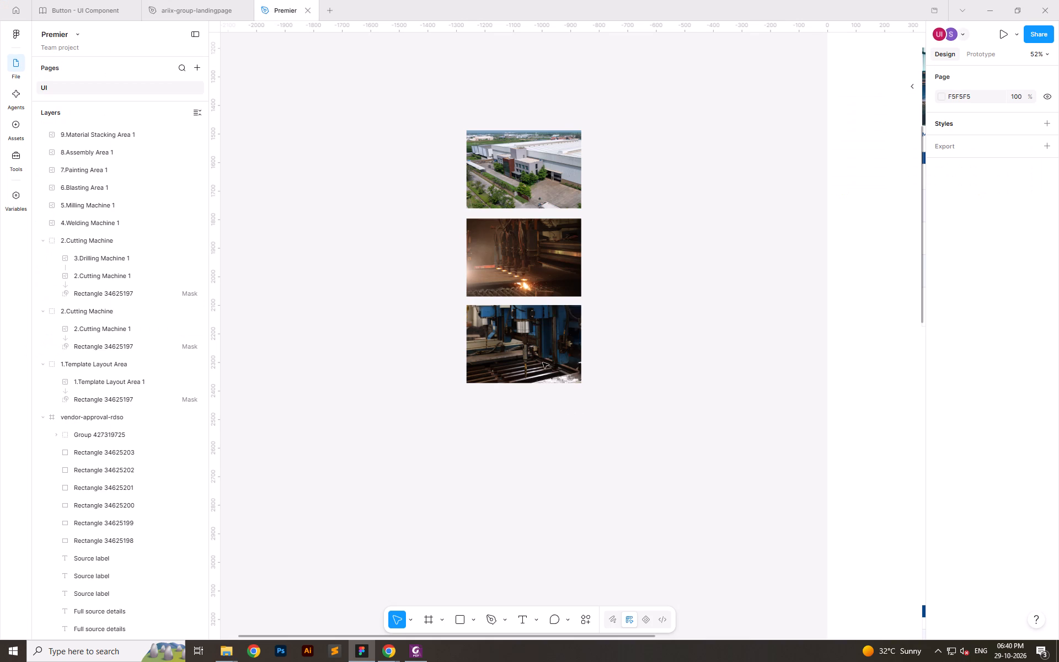
pyautogui.keyDown('ctrl'); pyautogui.click(541, 357); pyautogui.keyUp('ctrl')
pyautogui.click(627, 405)
pyautogui.click(489, 324)
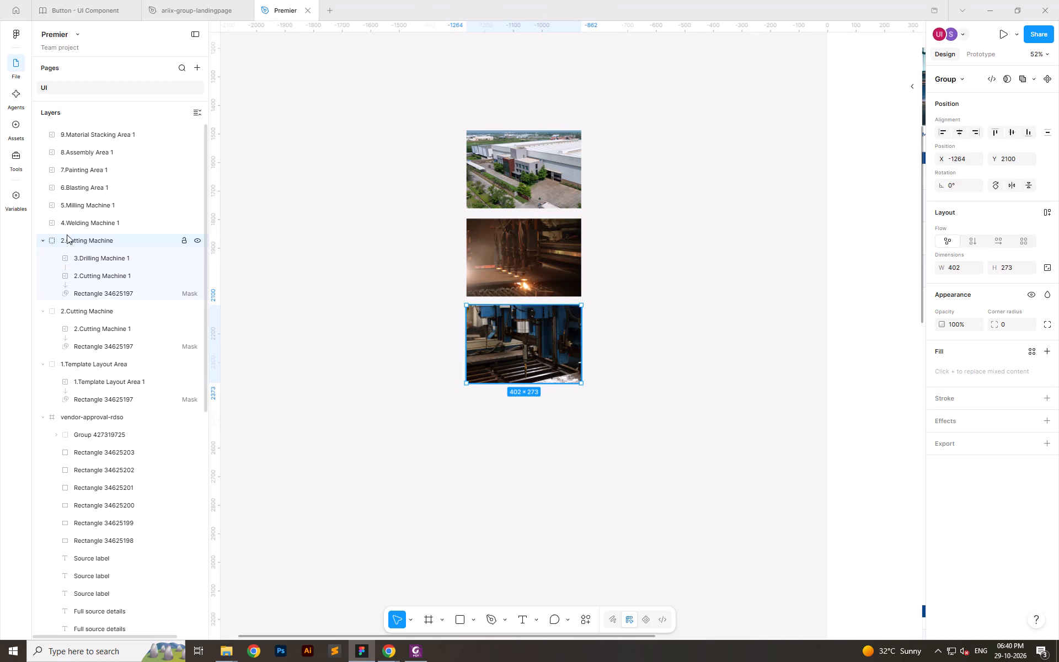
pyautogui.doubleClick(67, 234)
pyautogui.hotkey('ctrl', 'v')
# Delete the old 2.Cutting Machine 1 image from the 3.Drilling Machine group.
pyautogui.click(114, 275)
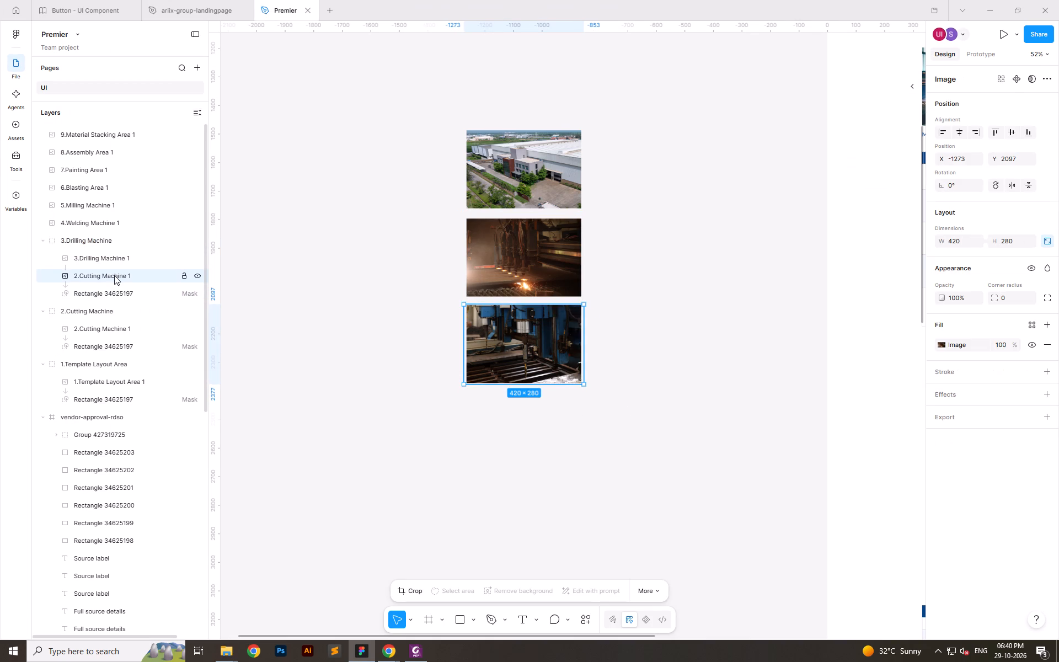
pyautogui.press('Delete')
pyautogui.click(570, 453)
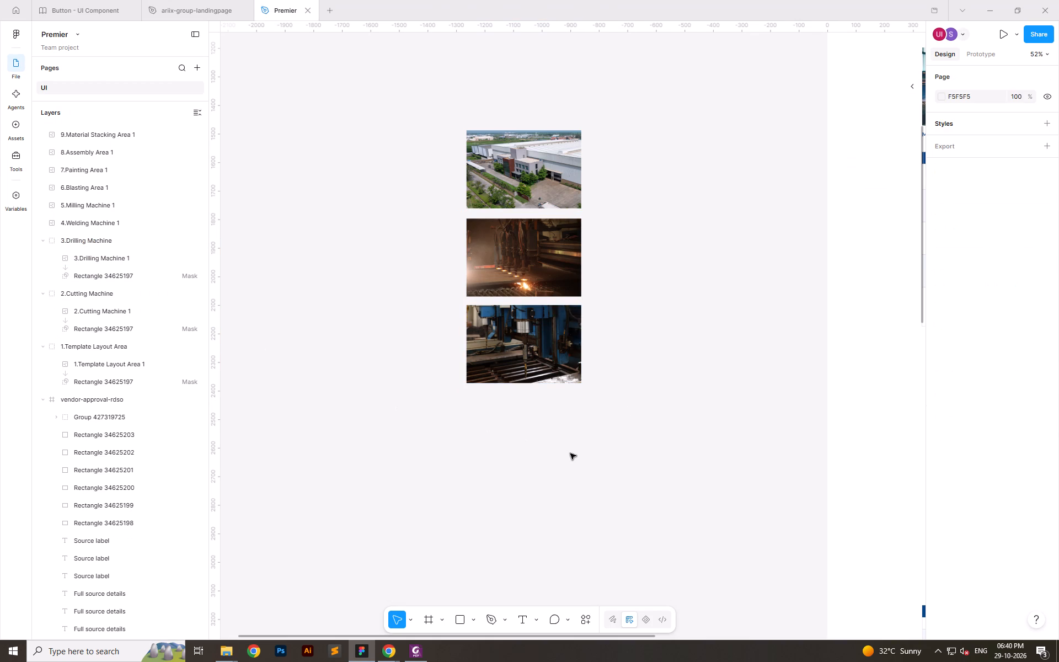
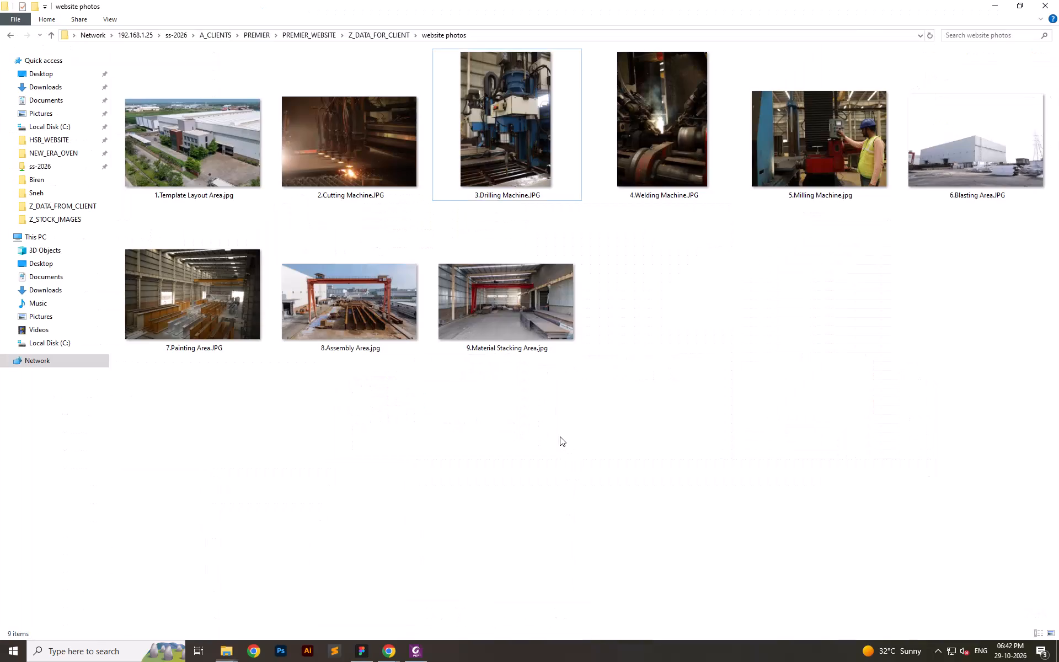
# Duplicate the 3.Drilling Machine mask group below itself and move the loose 4.Welding Machine 1 photo into the copy.
pyautogui.click(678, 180)
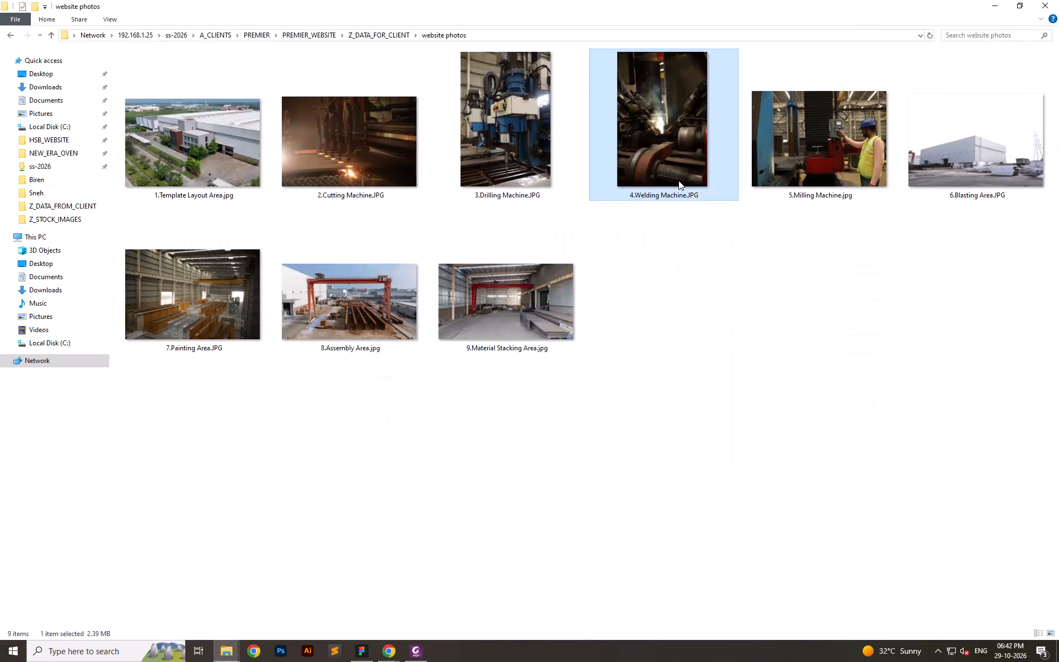
pyautogui.hotkey('alt', 'Tab')
pyautogui.keyDown('ctrl'); pyautogui.scroll(-7, 587, 446); pyautogui.keyUp('ctrl')
pyautogui.keyDown('ctrl'); pyautogui.scroll(5, 431, 292); pyautogui.keyUp('ctrl')
pyautogui.click(396, 189)
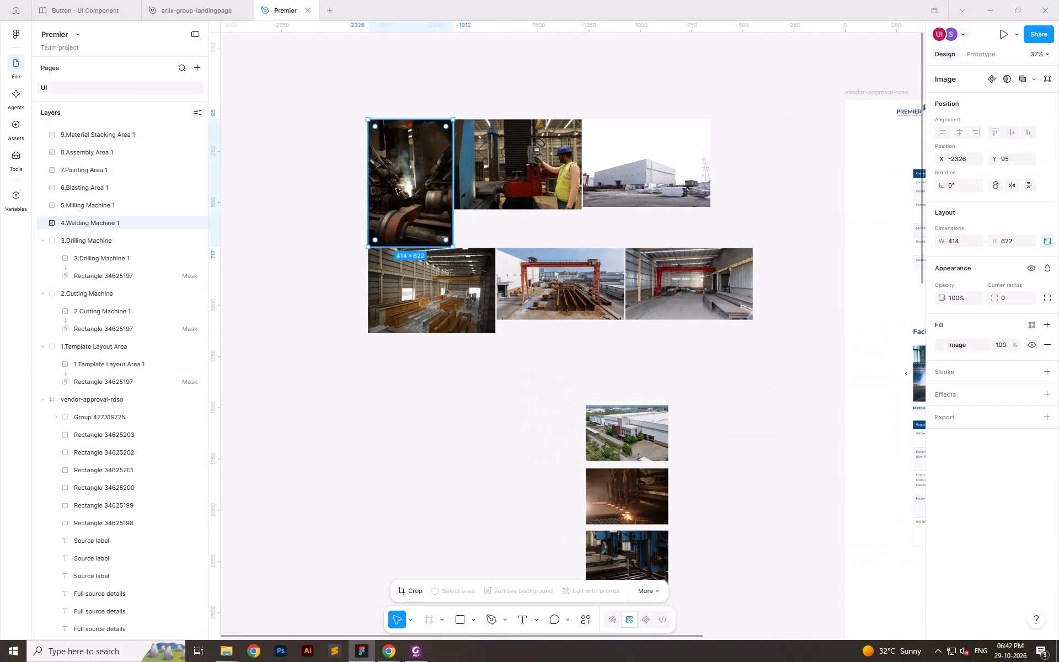
pyautogui.hotkey('ctrl', 'x')
pyautogui.keyDown('ctrl'); pyautogui.scroll(-6, 461, 145); pyautogui.keyUp('ctrl')
pyautogui.keyDown('ctrl'); pyautogui.scroll(7, 592, 407); pyautogui.keyUp('ctrl')
pyautogui.click(548, 274)
pyautogui.keyDown('alt'); pyautogui.keyDown('shift'); pyautogui.moveTo(515, 274); pyautogui.dragTo(513, 359); pyautogui.keyUp('shift'); pyautogui.keyUp('alt')
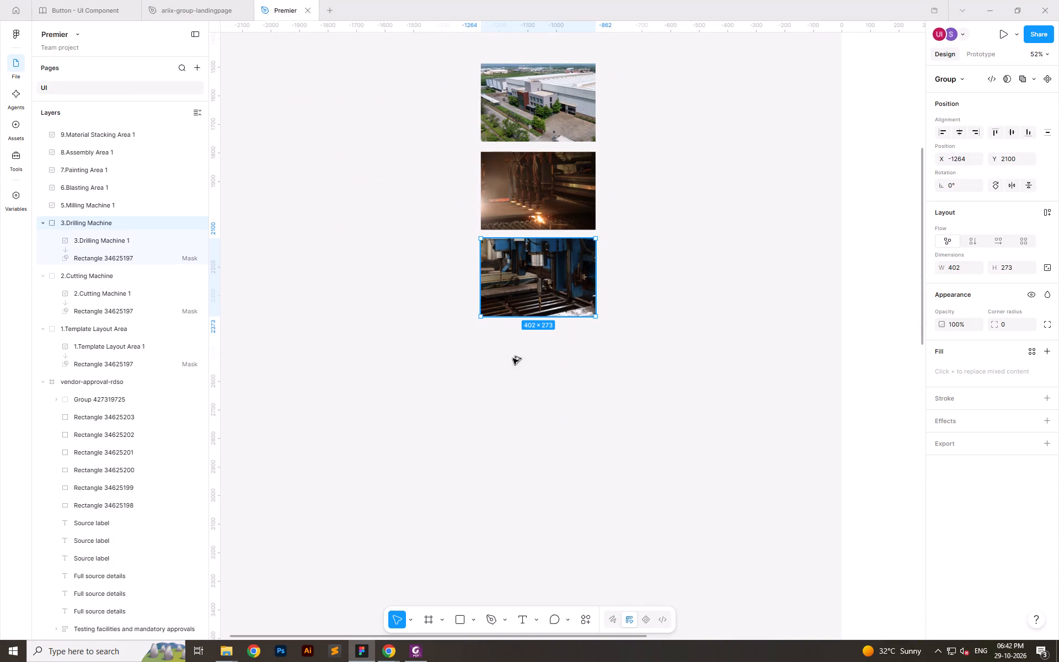
pyautogui.keyDown('alt'); pyautogui.keyDown('shift'); pyautogui.moveTo(513, 359); pyautogui.dragTo(520, 369); pyautogui.keyUp('shift'); pyautogui.keyUp('alt')
pyautogui.click(629, 369)
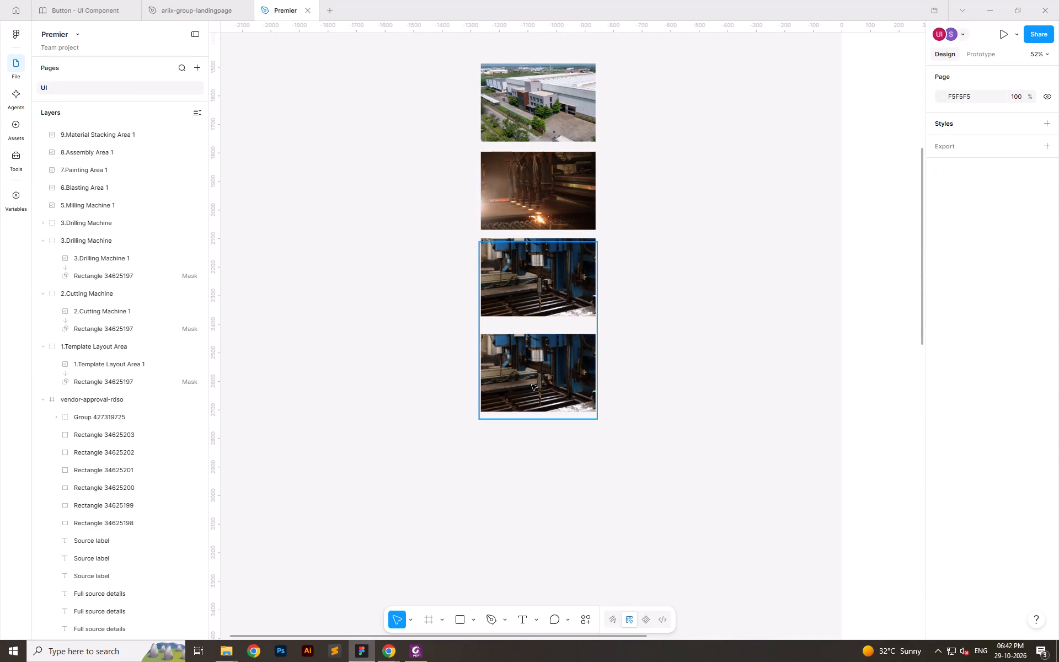
pyautogui.keyDown('ctrl'); pyautogui.click(532, 385); pyautogui.keyUp('ctrl')
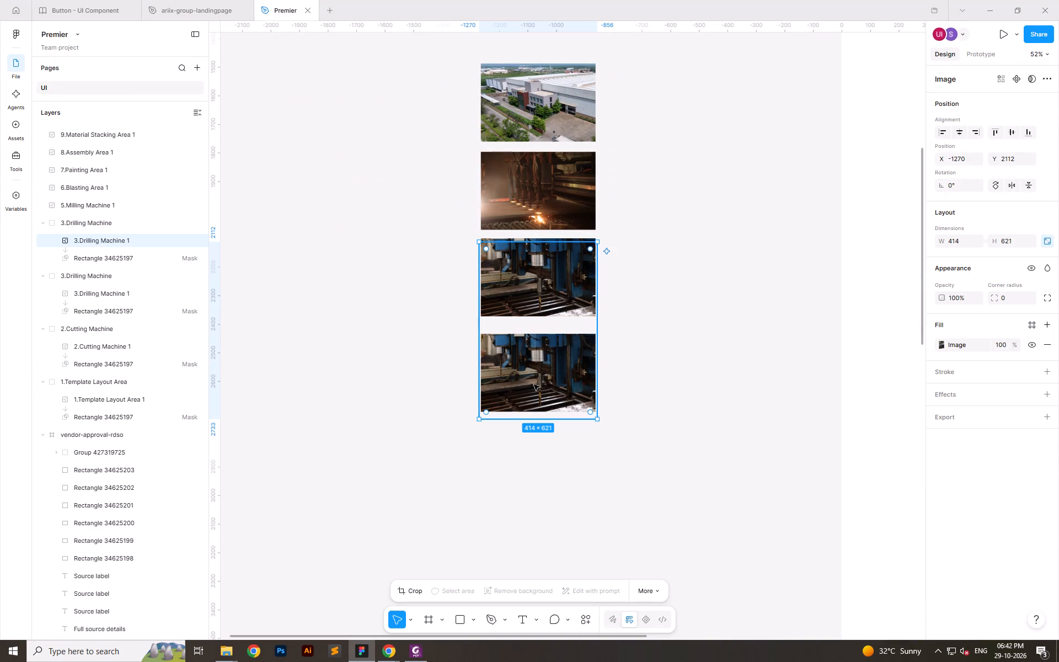
pyautogui.hotkey('ctrl', 'v')
# Shift the welding machine photo slightly upward inside its mask to frame the welding spark and robot arms.
pyautogui.keyDown('ctrl'); pyautogui.scroll(4, 535, 385); pyautogui.keyUp('ctrl')
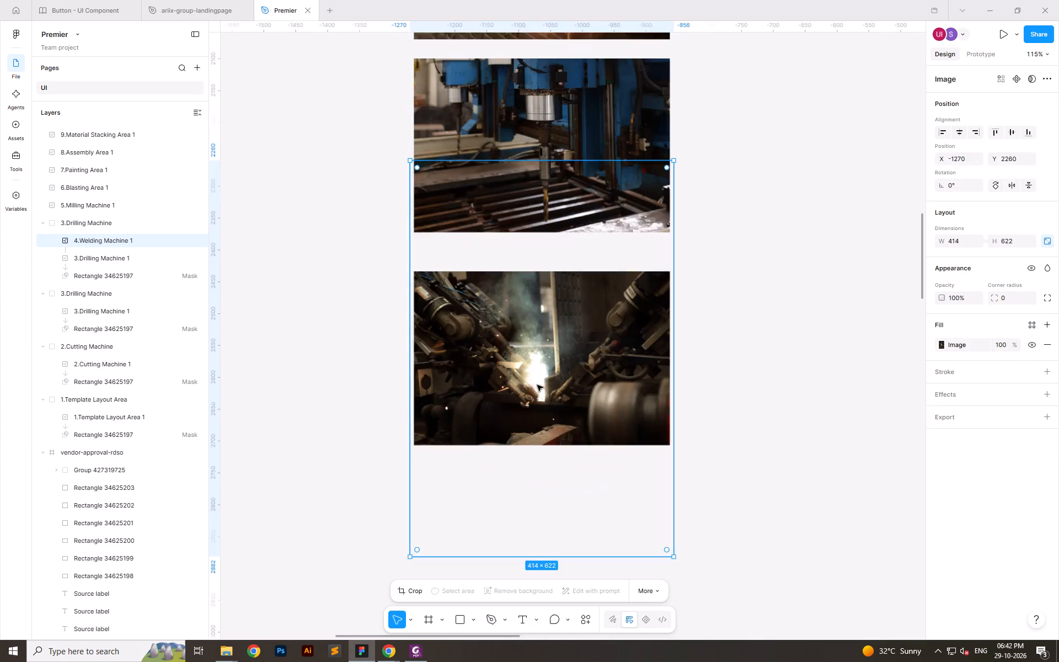
pyautogui.keyDown('ctrl'); pyautogui.scroll(7, 537, 385); pyautogui.keyUp('ctrl')
pyautogui.keyDown('ctrl'); pyautogui.scroll(-4, 649, 355); pyautogui.keyUp('ctrl')
pyautogui.moveTo(620, 375); pyautogui.dragTo(620, 353)
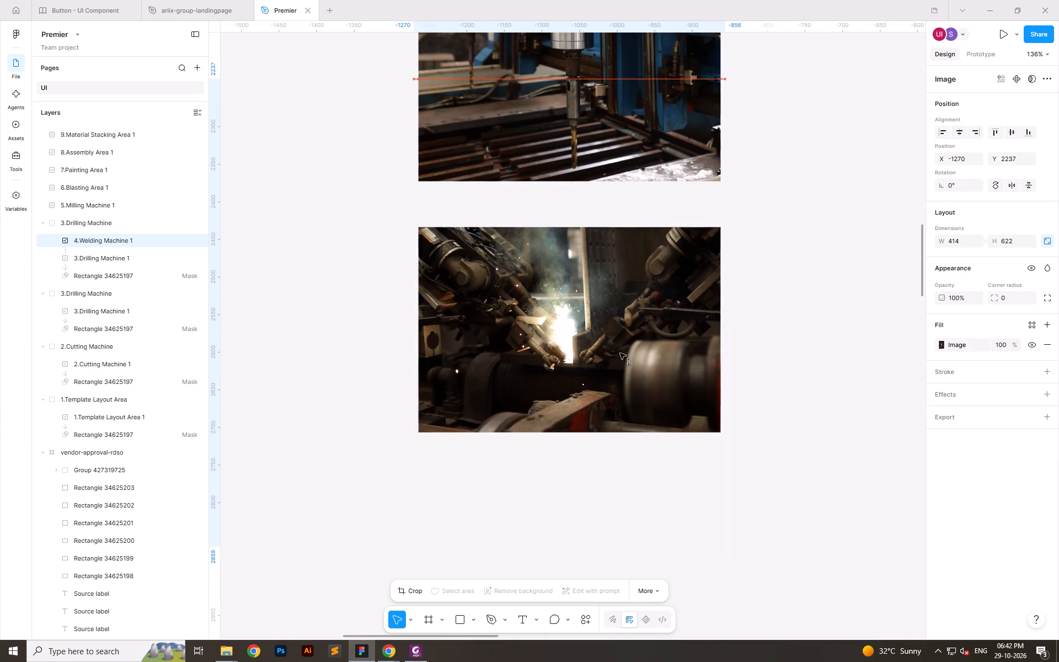
pyautogui.moveTo(620, 353); pyautogui.dragTo(618, 350)
pyautogui.click(866, 355)
# Copy the fourth photo's file name from File Explorer and rename the bottom mask group as 4.Welding Machine.
pyautogui.hotkey('alt', 'Tab')
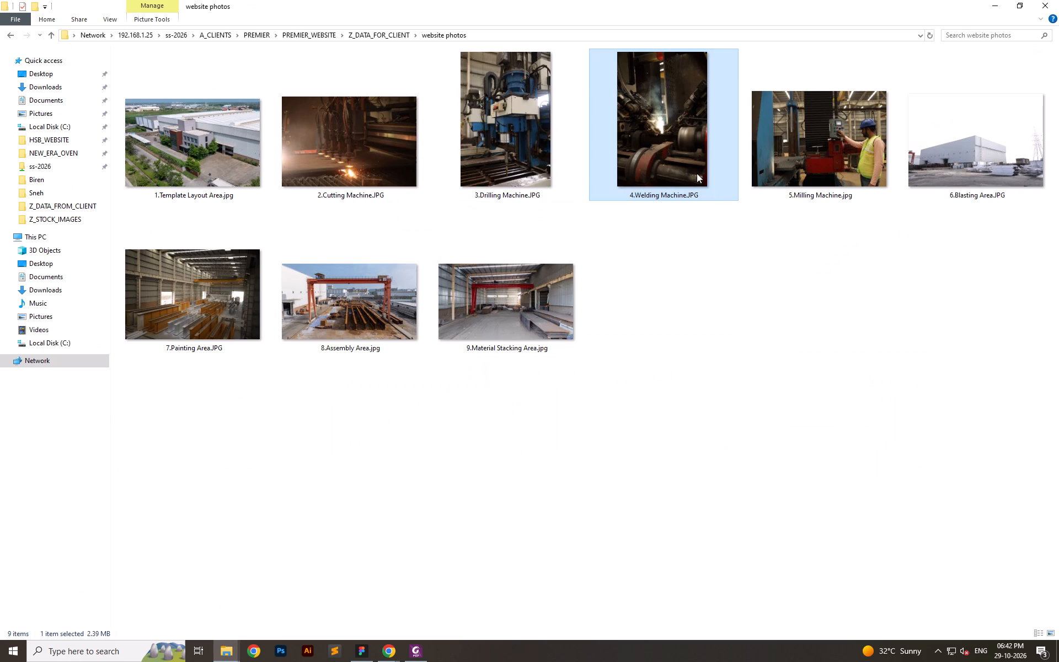
pyautogui.press('F2')
pyautogui.hotkey('ctrl', 'c')
pyautogui.click(730, 271)
pyautogui.hotkey('alt', 'Tab')
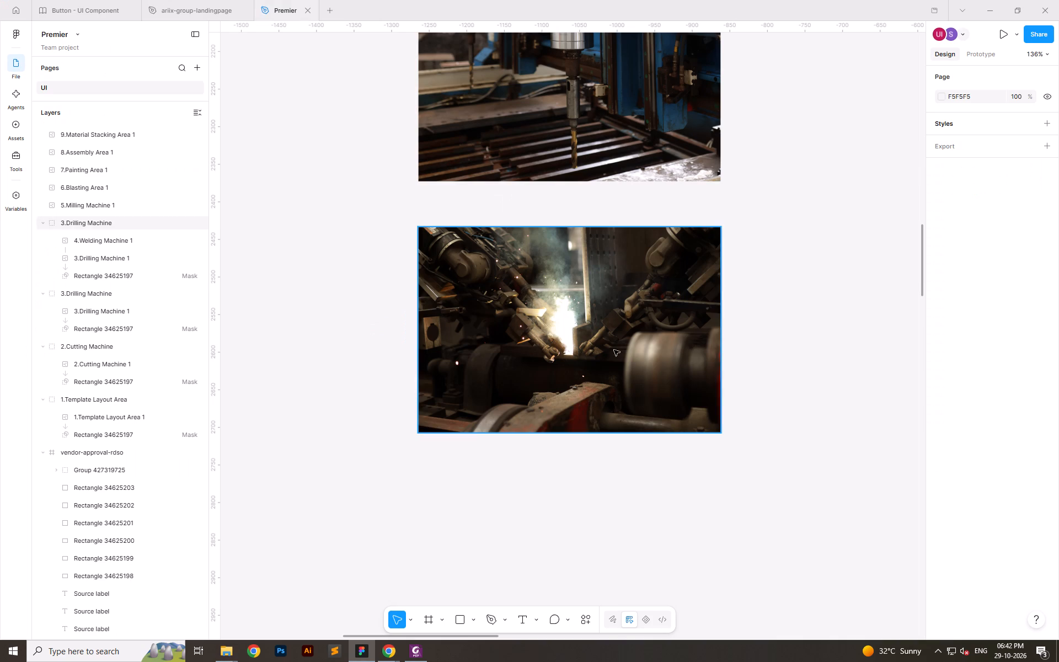
pyautogui.click(616, 353)
pyautogui.doubleClick(84, 222)
pyautogui.hotkey('ctrl', 'v')
pyautogui.click(338, 248)
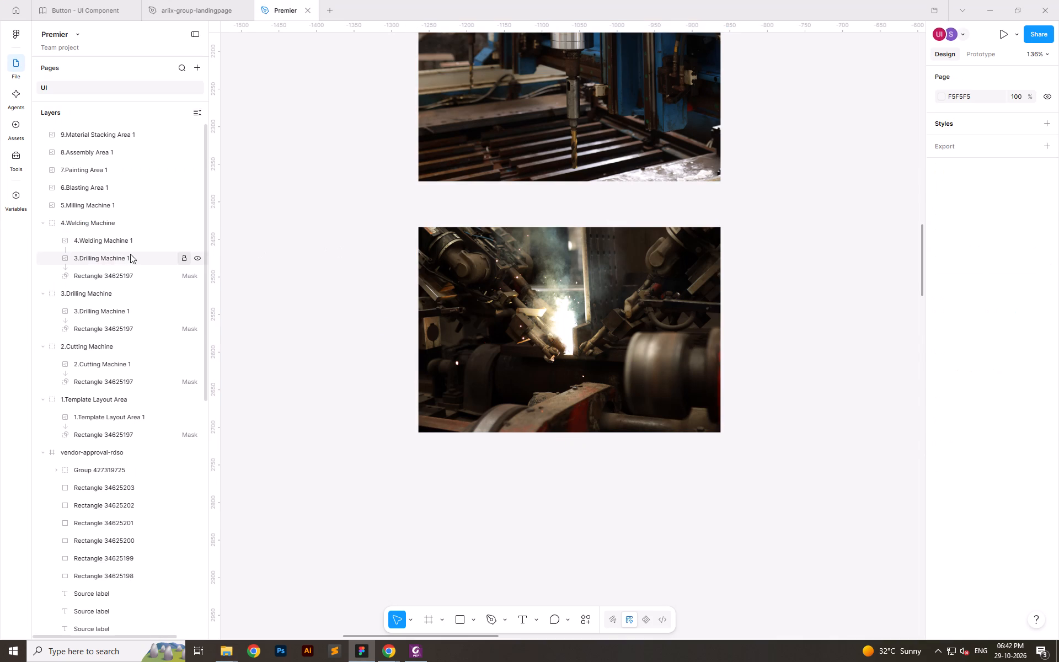
# Delete the old 3.Drilling Machine 1 image from the 4.Welding Machine group.
pyautogui.click(93, 255)
pyautogui.press('Delete')
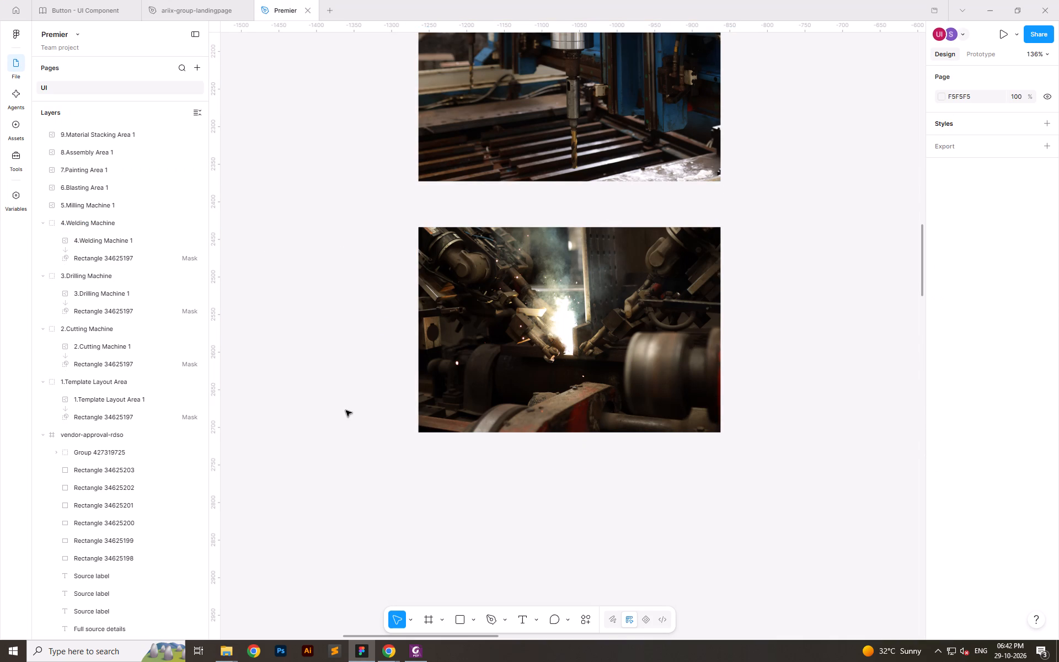
# Set the vertical spacing between the four stacked mask groups to 50.
pyautogui.keyDown('ctrl'); pyautogui.scroll(-6, 495, 320); pyautogui.keyUp('ctrl')
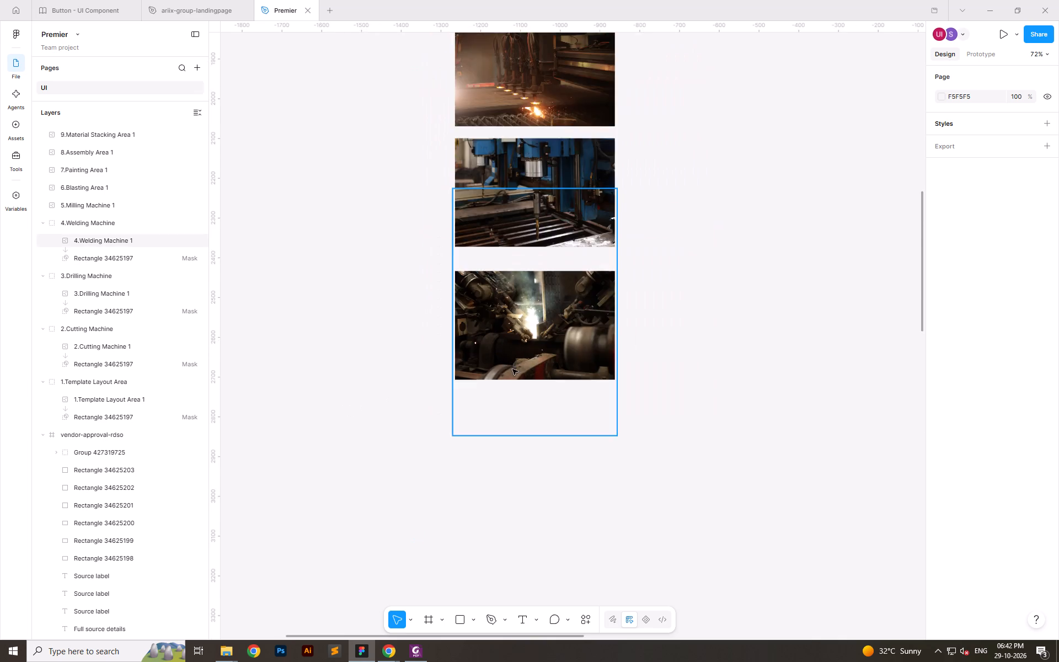
pyautogui.keyDown('ctrl'); pyautogui.scroll(-7, 512, 378); pyautogui.keyUp('ctrl')
pyautogui.click(613, 319)
pyautogui.moveTo(447, 151); pyautogui.dragTo(587, 446)
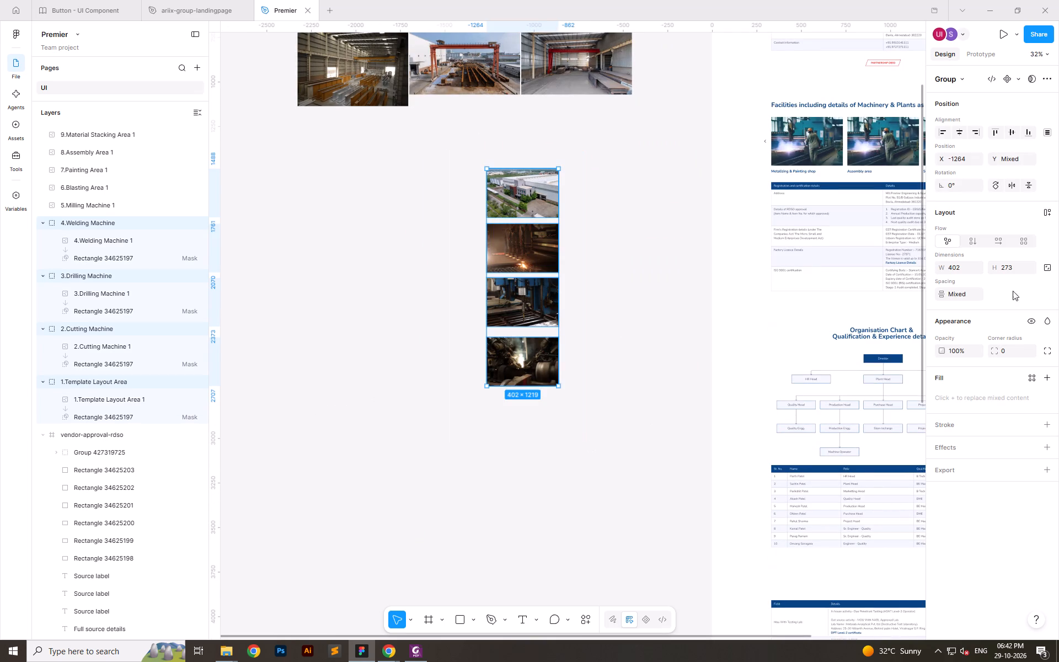
pyautogui.click(967, 295)
pyautogui.write('50')
pyautogui.press('Return')
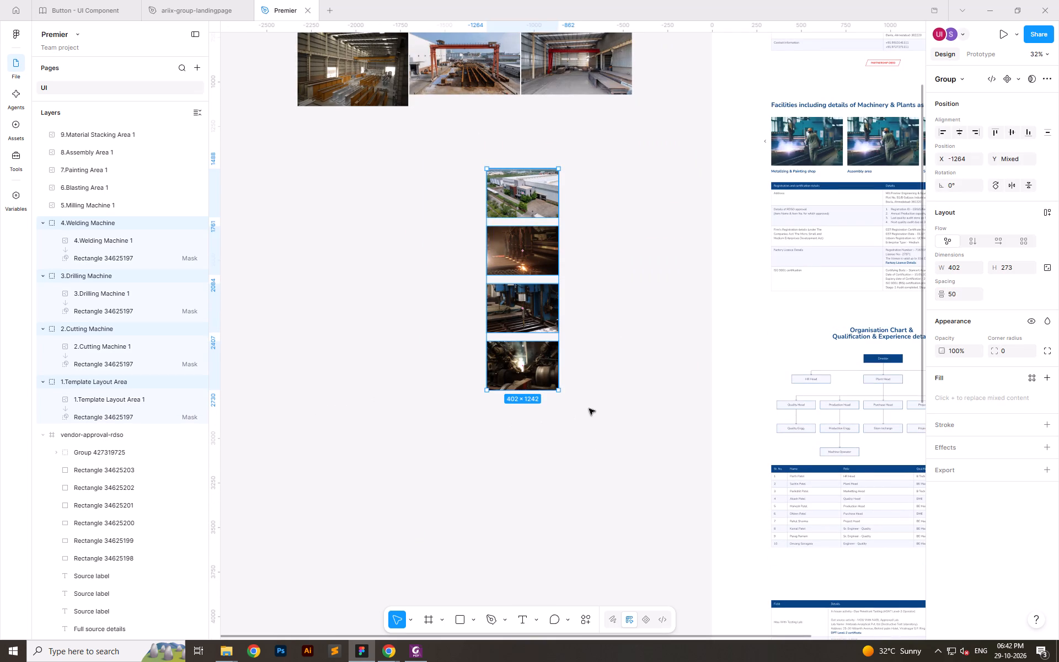
pyautogui.click(589, 409)
# Duplicate the 4.Welding Machine group four times down the column, keeping the 50 spacing between copies.
pyautogui.keyDown('ctrl'); pyautogui.scroll(5, 495, 415); pyautogui.keyUp('ctrl')
pyautogui.click(526, 353)
pyautogui.keyDown('alt'); pyautogui.moveTo(536, 321); pyautogui.dragTo(520, 427); pyautogui.keyUp('alt')
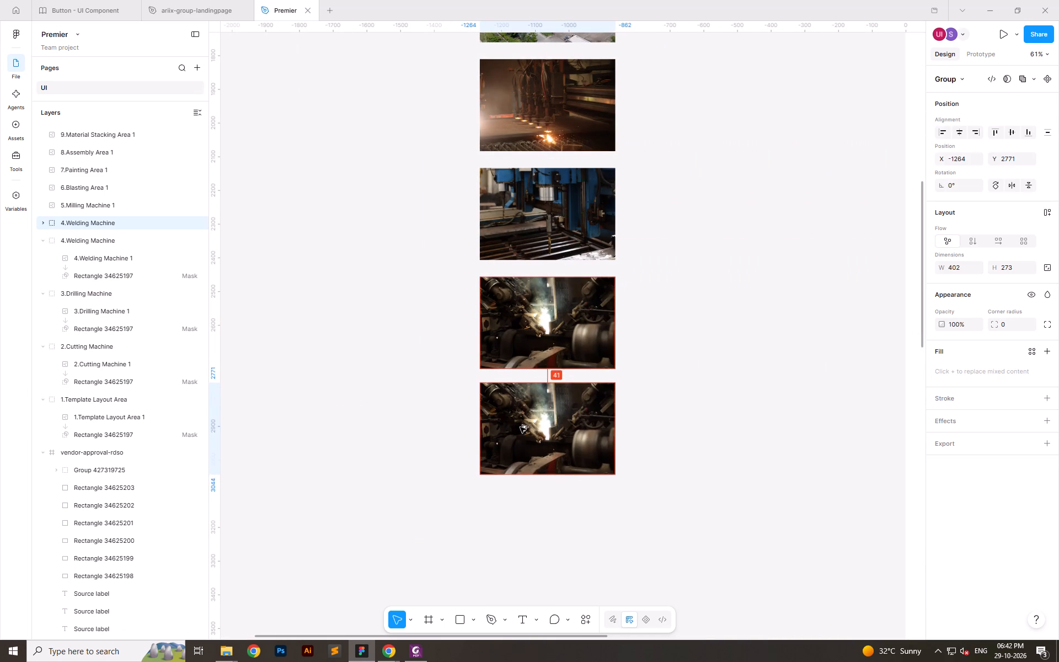
pyautogui.keyDown('alt'); pyautogui.moveTo(520, 427); pyautogui.dragTo(521, 431); pyautogui.keyUp('alt')
pyautogui.hotkey('ctrl', 'd')
pyautogui.hotkey('ctrl', 'd')
pyautogui.hotkey('ctrl', 'd')
pyautogui.click(726, 384)
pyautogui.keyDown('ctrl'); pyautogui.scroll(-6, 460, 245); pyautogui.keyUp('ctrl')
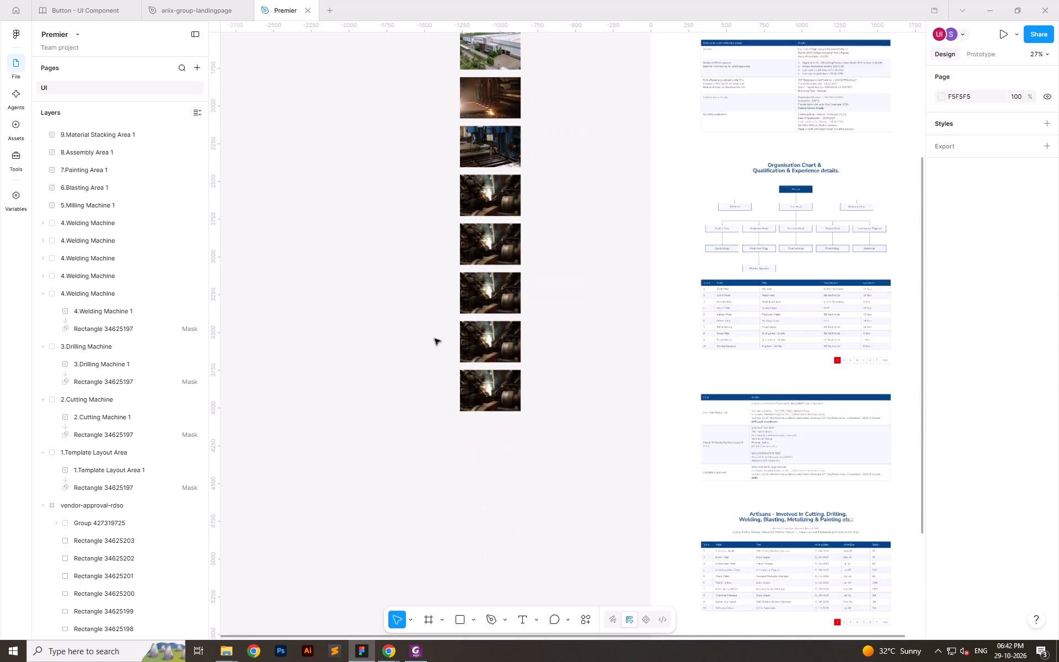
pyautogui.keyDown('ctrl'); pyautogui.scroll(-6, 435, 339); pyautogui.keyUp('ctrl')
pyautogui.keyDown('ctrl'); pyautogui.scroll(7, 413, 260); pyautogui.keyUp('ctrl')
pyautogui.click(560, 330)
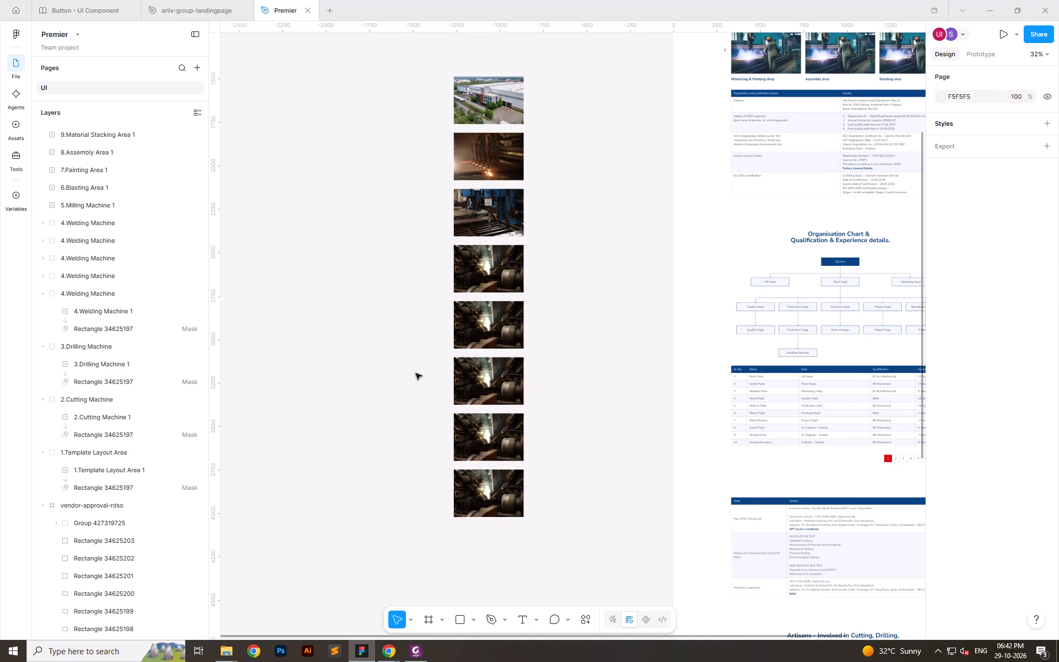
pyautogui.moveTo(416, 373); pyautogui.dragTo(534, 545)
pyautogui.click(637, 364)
# Move the loose 5.Milling Machine 1 photo into the first duplicate below the original 4.Welding Machine mask group.
pyautogui.keyDown('ctrl'); pyautogui.scroll(-6, 563, 471); pyautogui.keyUp('ctrl')
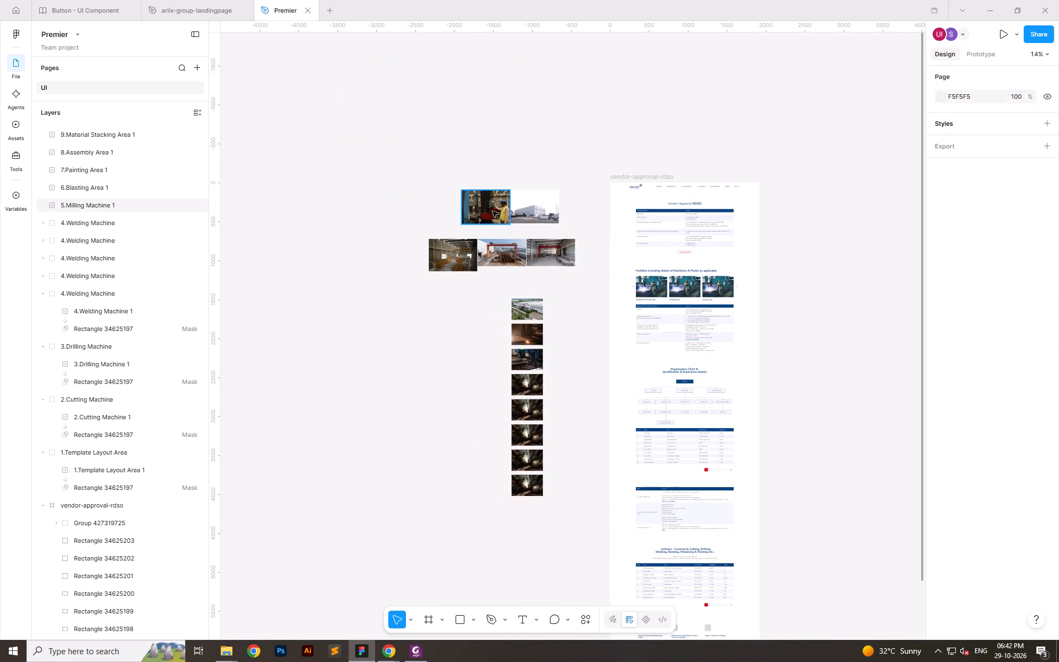
pyautogui.click(492, 211)
pyautogui.hotkey('ctrl', 'x')
pyautogui.keyDown('ctrl'); pyautogui.scroll(6, 538, 388); pyautogui.keyUp('ctrl')
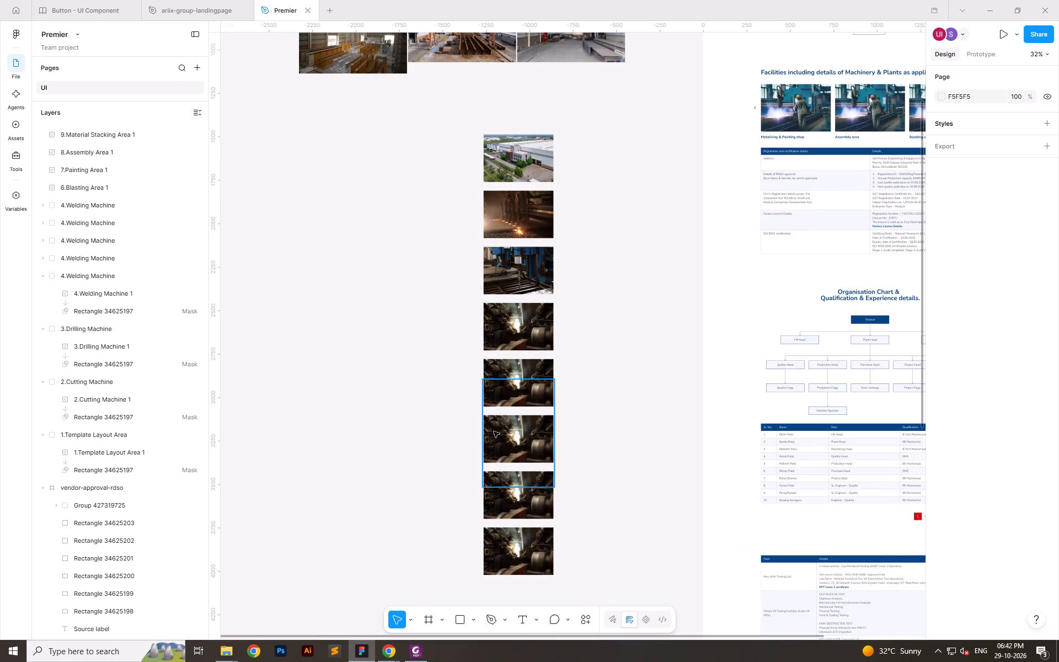
pyautogui.keyDown('ctrl'); pyautogui.click(510, 387); pyautogui.keyUp('ctrl')
pyautogui.hotkey('ctrl', 'v')
# Scale the milling machine photo proportionally about its centre to about 418 × 295 so it just covers the mask.
pyautogui.keyDown('ctrl'); pyautogui.scroll(11, 510, 386); pyautogui.keyUp('ctrl')
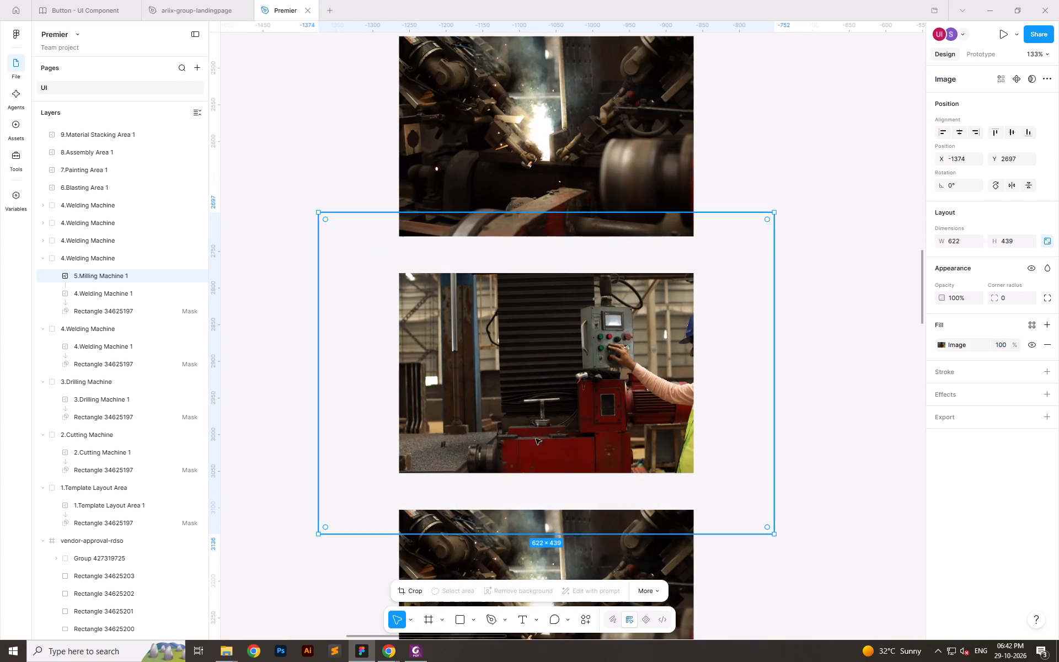
pyautogui.keyDown('alt'); pyautogui.keyDown('shift'); pyautogui.moveTo(562, 532); pyautogui.dragTo(558, 482); pyautogui.keyUp('shift'); pyautogui.keyUp('alt')
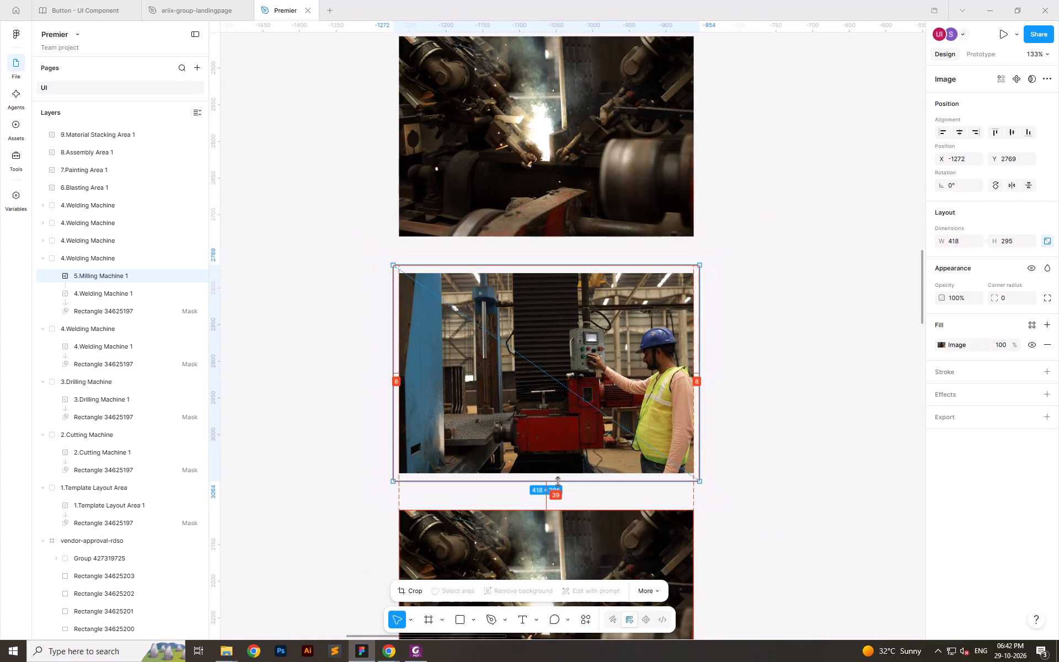
pyautogui.keyDown('alt'); pyautogui.keyDown('shift'); pyautogui.moveTo(558, 482); pyautogui.dragTo(558, 481); pyautogui.keyUp('shift'); pyautogui.keyUp('alt')
# Delete the old 4.Welding Machine 1 image from the group holding the milling machine photo.
pyautogui.click(127, 287)
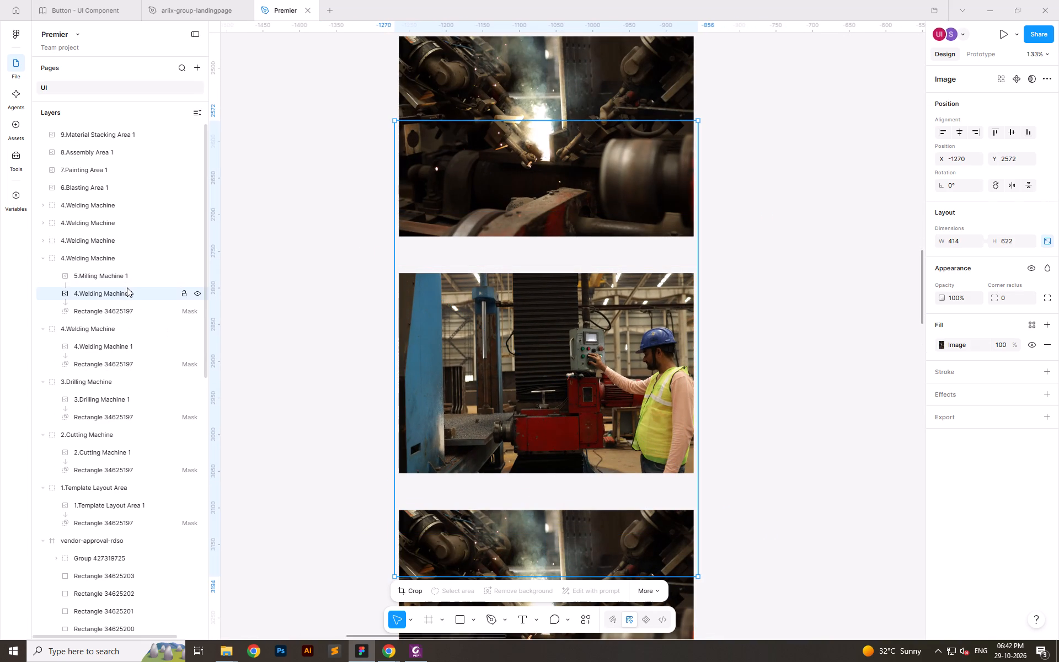
pyautogui.press('Delete')
pyautogui.click(287, 275)
# Copy the fifth photo's file name from File Explorer and rename the milling photo's mask group as 5.Milling Machine.
pyautogui.hotkey('alt', 'Tab')
pyautogui.click(827, 158)
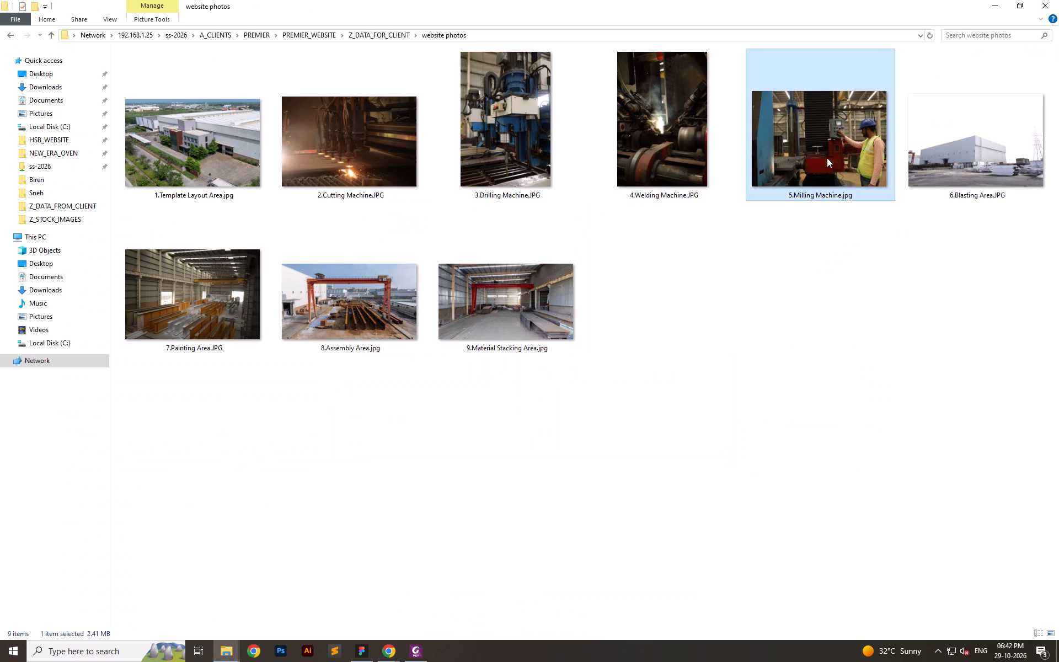
pyautogui.press('F2')
pyautogui.hotkey('ctrl', 'c')
pyautogui.hotkey('alt', 'Tab')
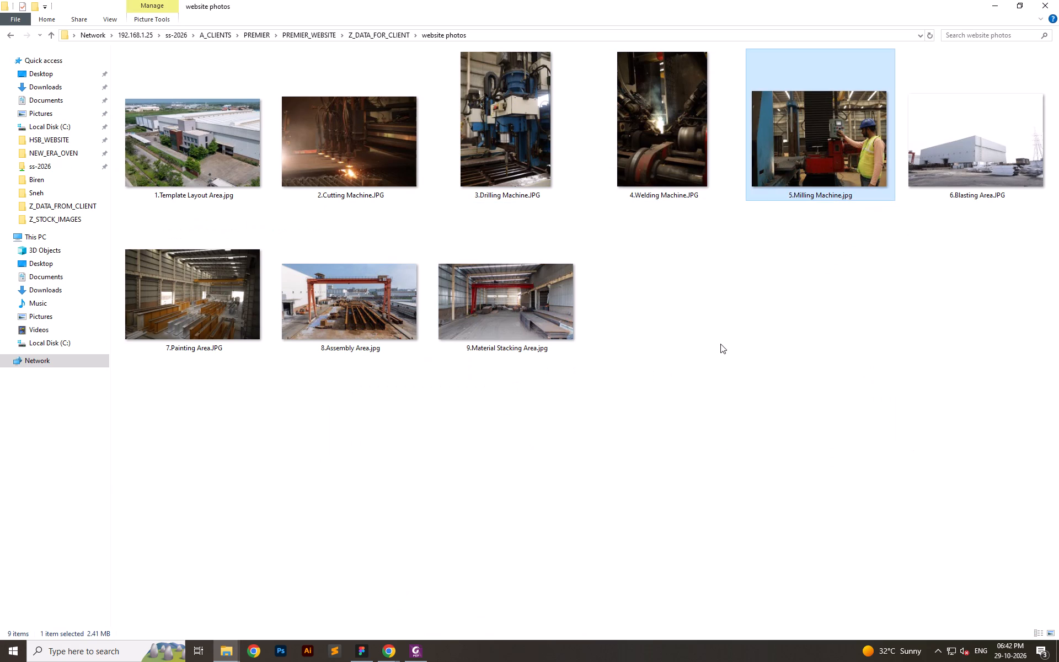
pyautogui.hotkey('alt', 'Tab')
pyautogui.click(720, 344)
pyautogui.click(639, 354)
pyautogui.doubleClick(76, 254)
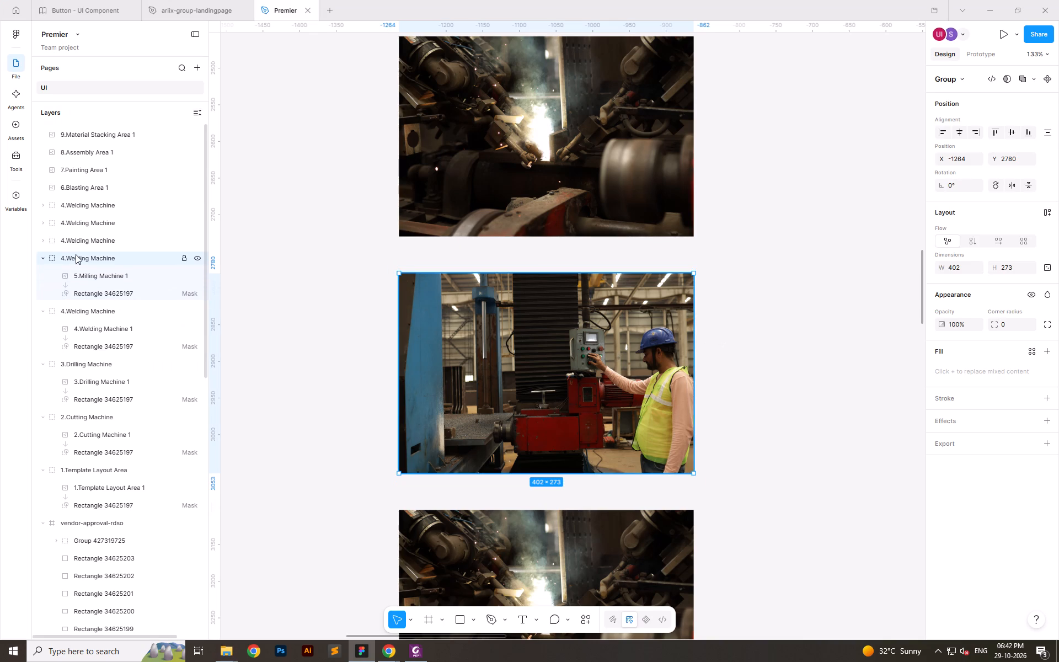
pyautogui.hotkey('ctrl', 'v')
pyautogui.click(268, 272)
# Move the loose 6.Blasting Area 1 photo into the 4.Welding Machine duplicate directly below the 5.Milling Machine group.
pyautogui.keyDown('ctrl'); pyautogui.scroll(-6, 302, 146); pyautogui.keyUp('ctrl')
pyautogui.hotkey('alt', 'Tab')
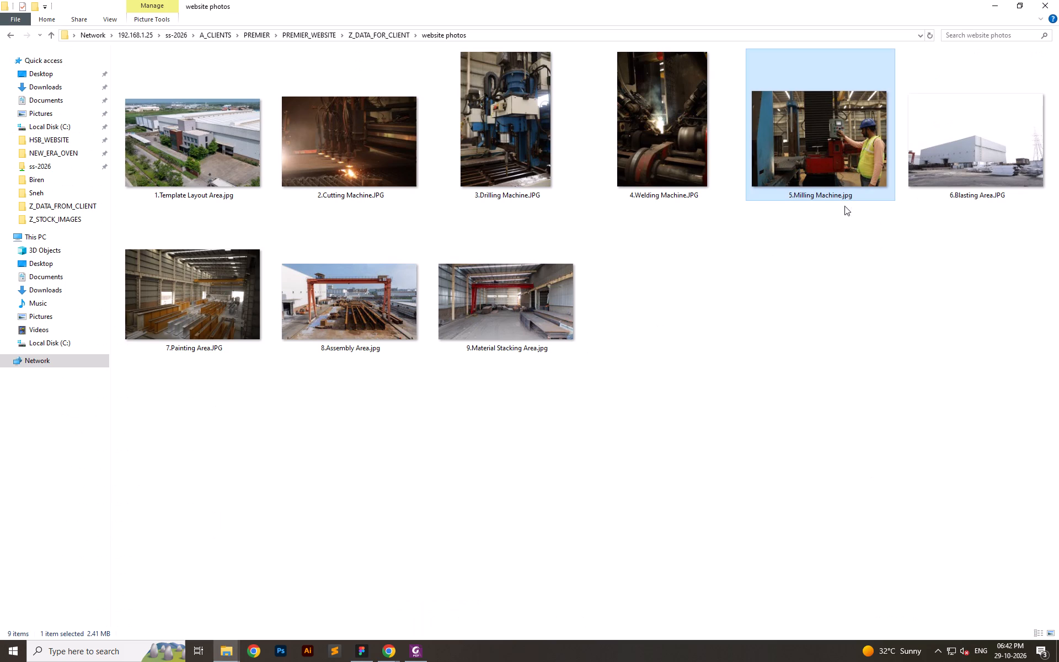
pyautogui.hotkey('alt', 'Tab')
pyautogui.scroll(-10, 540, 359)
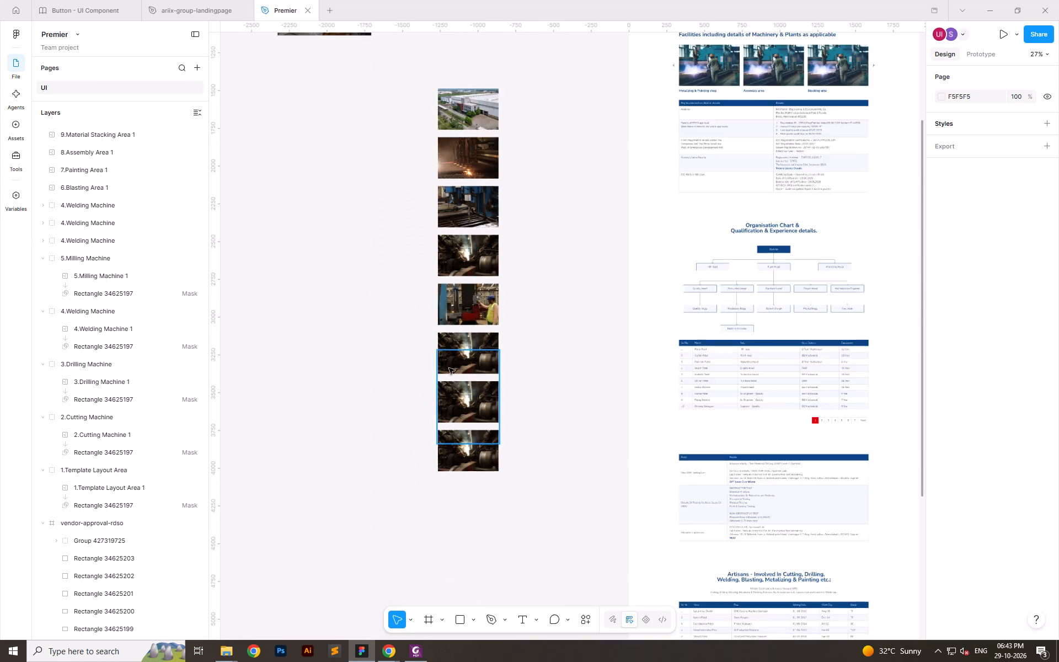
pyautogui.keyDown('ctrl'); pyautogui.scroll(-5, 433, 316); pyautogui.keyUp('ctrl')
pyautogui.keyDown('ctrl'); pyautogui.click(462, 114); pyautogui.keyUp('ctrl')
pyautogui.hotkey('ctrl', 'x')
pyautogui.keyDown('ctrl'); pyautogui.scroll(6, 427, 346); pyautogui.keyUp('ctrl')
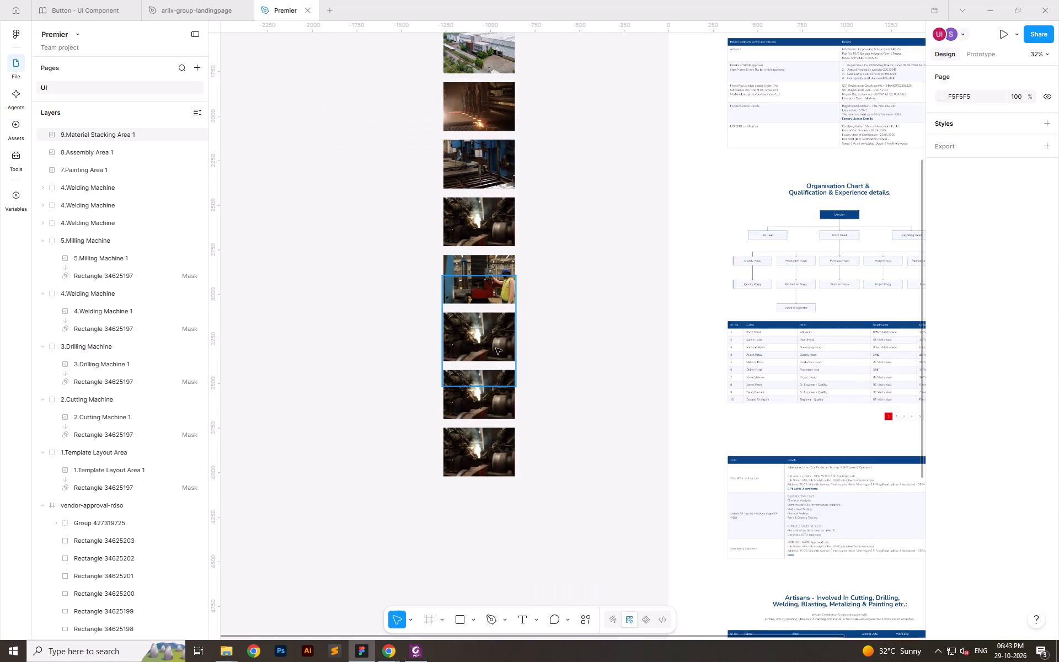
pyautogui.keyDown('ctrl'); pyautogui.click(496, 348); pyautogui.keyUp('ctrl')
pyautogui.hotkey('ctrl', 'v')
# Scale the blasting area photo proportionally about its centre to about 415 × 285 so it just covers the mask.
pyautogui.keyDown('ctrl'); pyautogui.scroll(12, 479, 354); pyautogui.keyUp('ctrl')
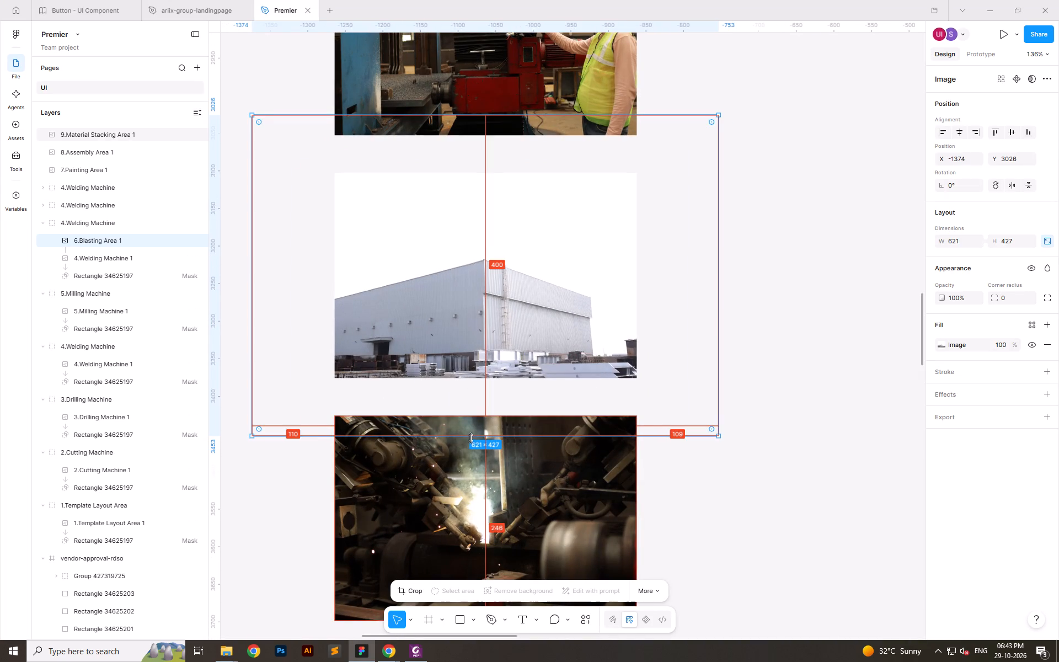
pyautogui.keyDown('alt'); pyautogui.keyDown('shift'); pyautogui.moveTo(470, 438); pyautogui.dragTo(475, 383); pyautogui.keyUp('shift'); pyautogui.keyUp('alt')
pyautogui.click(724, 328)
# Delete the old 4.Welding Machine 1 image from the group holding the blasting area photo.
pyautogui.click(541, 324)
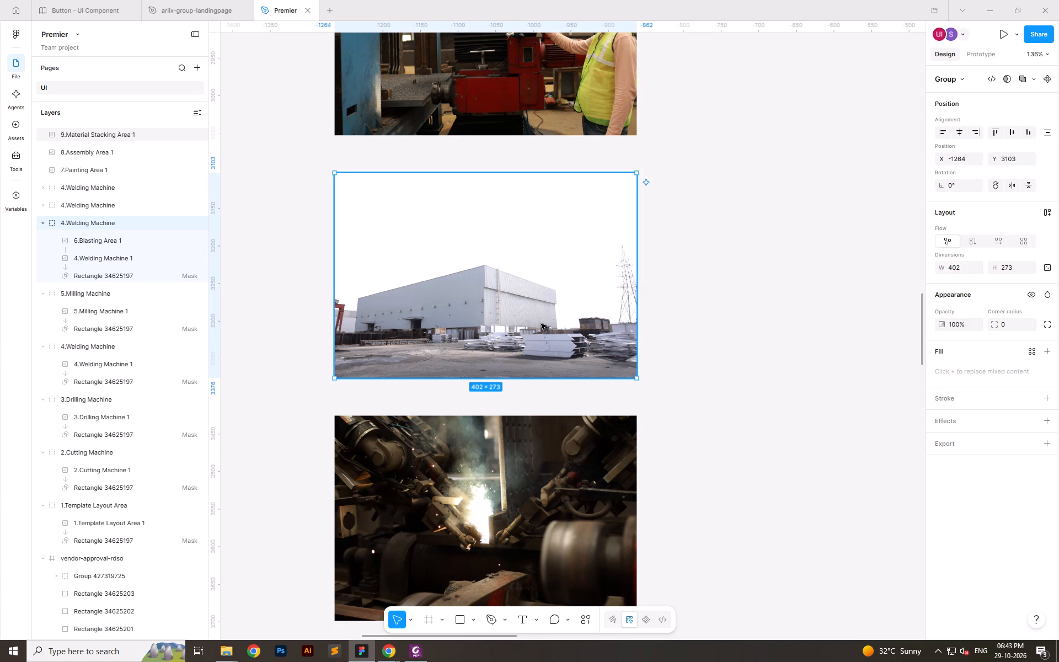
pyautogui.click(136, 257)
pyautogui.press('Delete')
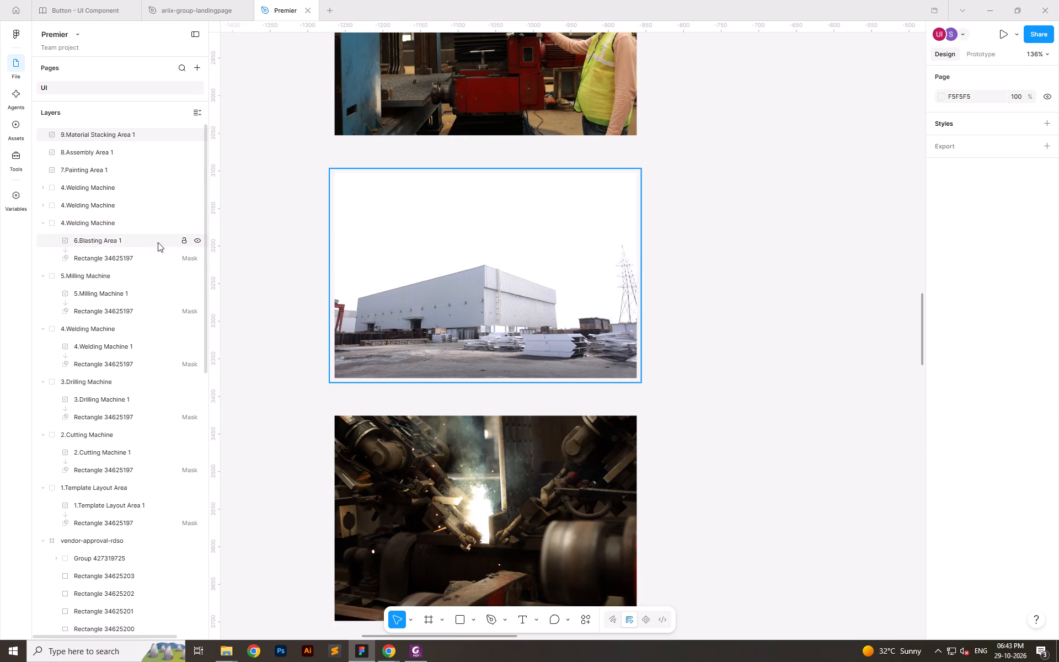
# Rename the blasting photo's mask group as 6.Blasting Area, reusing the name of its image layer without the trailing number.
pyautogui.click(127, 244)
pyautogui.doubleClick(97, 244)
pyautogui.hotkey('ctrl', 'c')
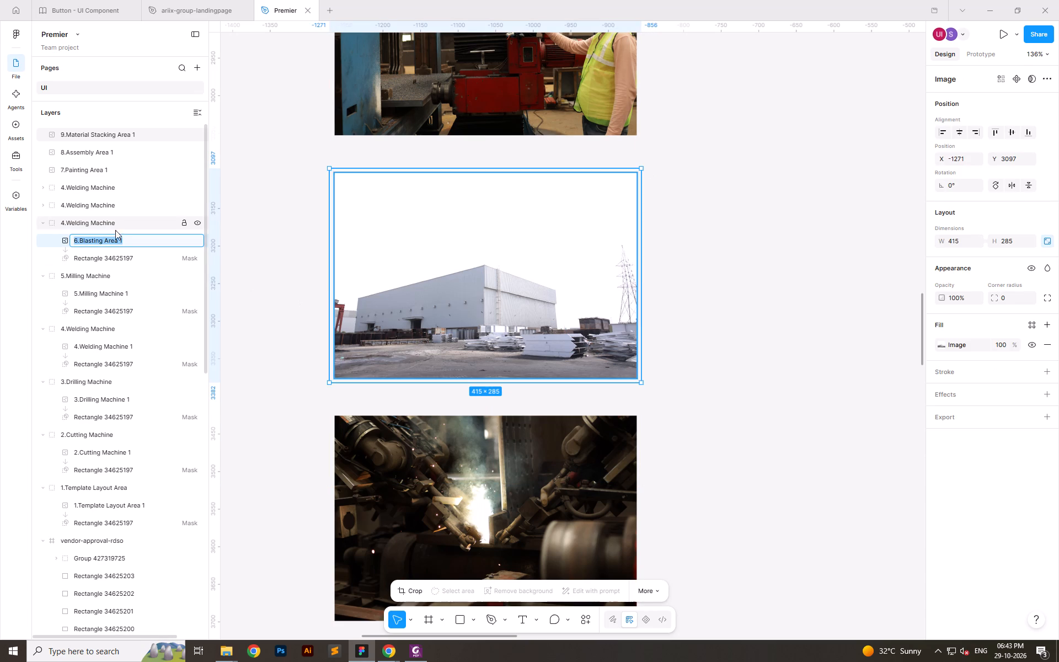
pyautogui.doubleClick(105, 228)
pyautogui.hotkey('ctrl', 'v')
pyautogui.press('BackSpace')
pyautogui.press('BackSpace')
pyautogui.click(243, 236)
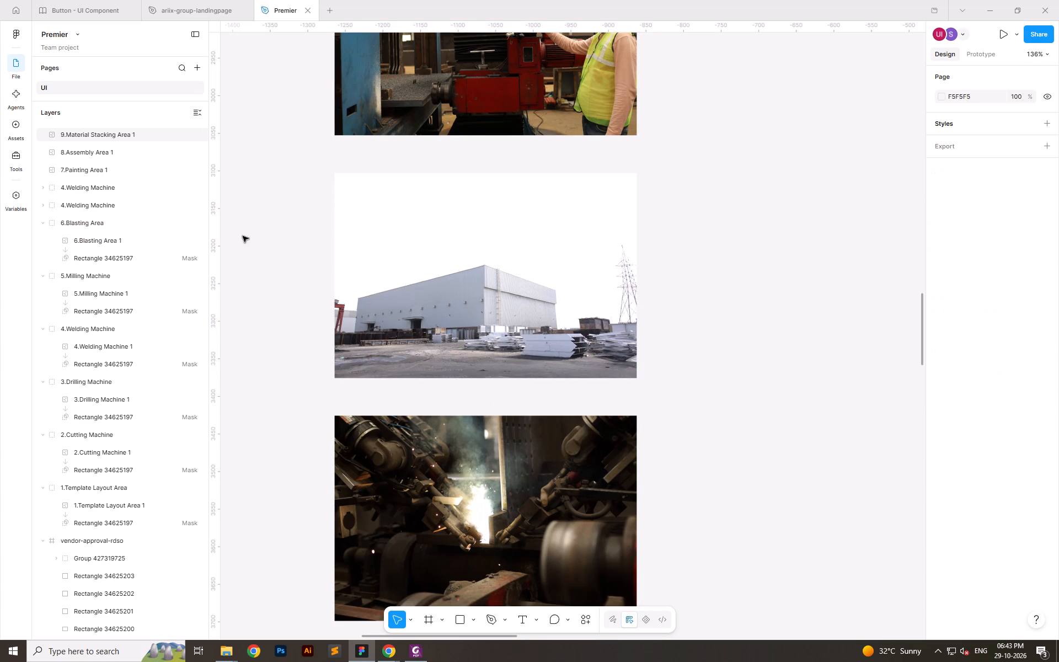
# Move the loose 7.Painting Area 1 photo into the 4.Welding Machine duplicate directly below the 6.Blasting Area group.
pyautogui.keyDown('ctrl'); pyautogui.scroll(-6, 397, 209); pyautogui.keyUp('ctrl')
pyautogui.click(693, 306)
pyautogui.hotkey('alt', 'Tab')
pyautogui.hotkey('alt', 'Tab')
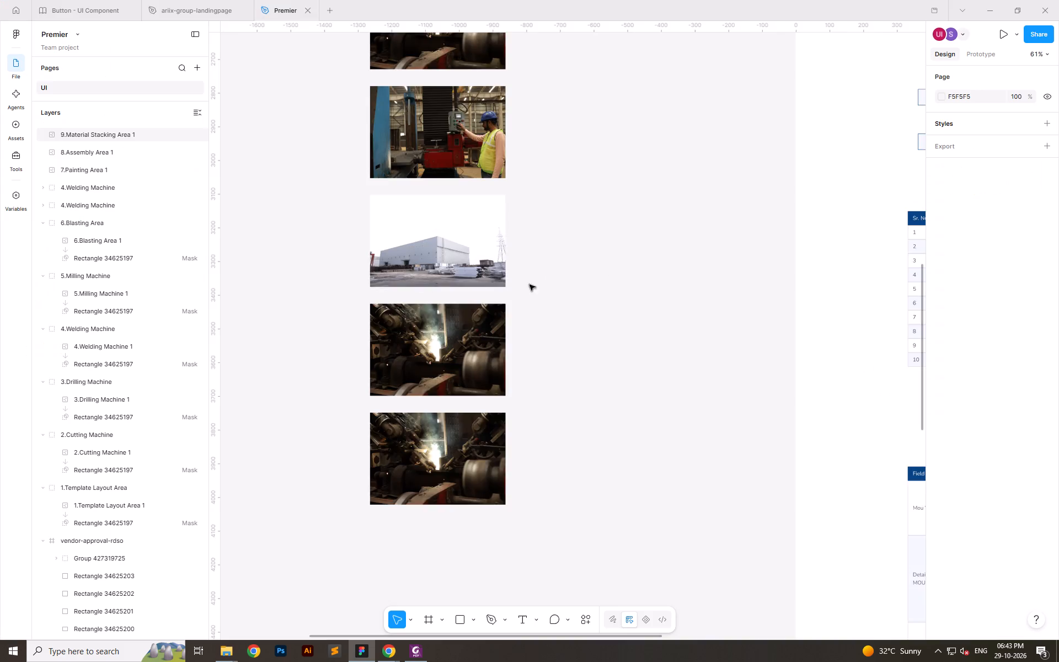
pyautogui.keyDown('ctrl'); pyautogui.scroll(-12, 510, 381); pyautogui.keyUp('ctrl')
pyautogui.click(363, 111)
pyautogui.hotkey('ctrl', 'x')
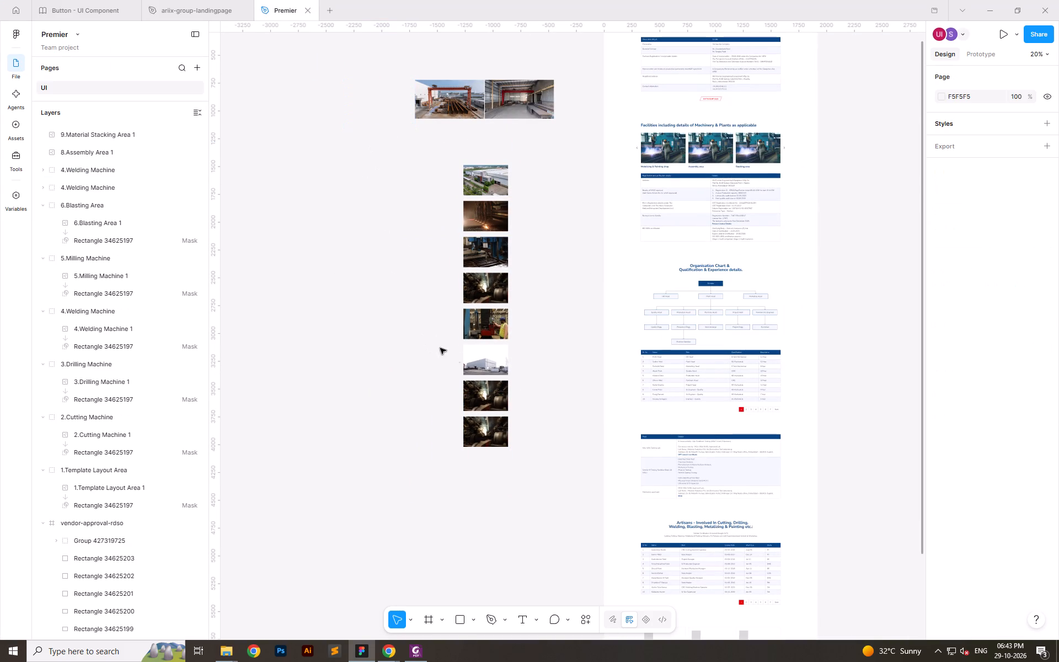
pyautogui.keyDown('ctrl'); pyautogui.click(468, 388); pyautogui.keyUp('ctrl')
pyautogui.hotkey('ctrl', 'v')
# Scale the painting area photo proportionally about its centre to about 429 × 286 so it covers the mask.
pyautogui.keyDown('ctrl'); pyautogui.scroll(18, 489, 396); pyautogui.keyUp('ctrl')
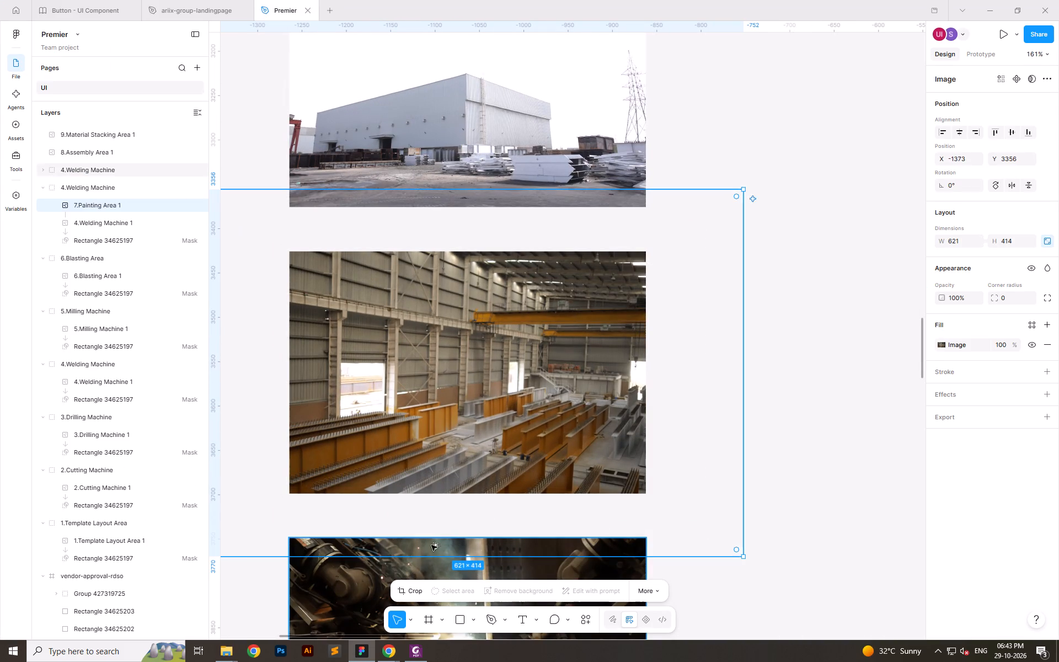
pyautogui.keyDown('alt'); pyautogui.keyDown('shift'); pyautogui.moveTo(413, 559); pyautogui.dragTo(420, 500); pyautogui.keyUp('shift'); pyautogui.keyUp('alt')
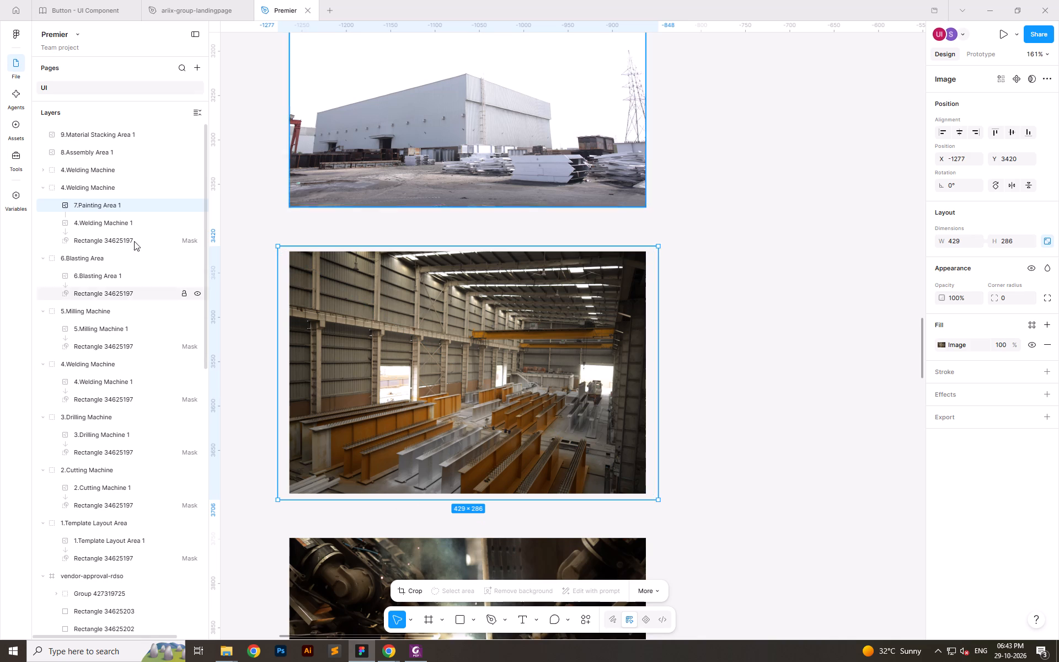
# Delete the old 4.Welding Machine 1 image from the painting photo's mask group and rename the group as 7.Painting Area.
pyautogui.click(130, 229)
pyautogui.press('Delete')
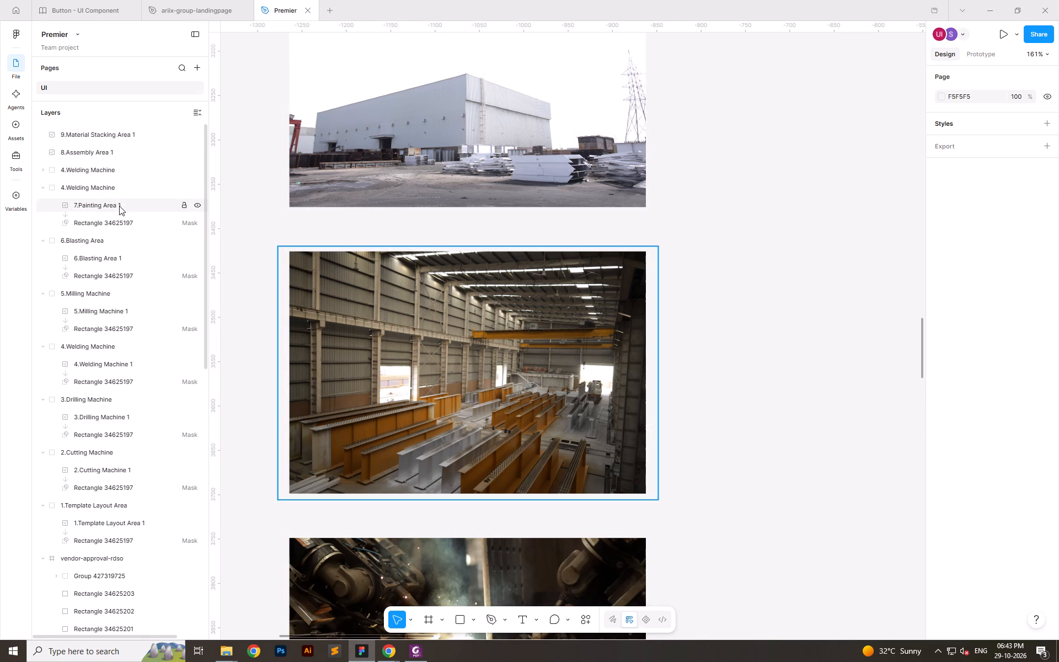
pyautogui.doubleClick(119, 206)
pyautogui.hotkey('ctrl', 'c')
pyautogui.doubleClick(108, 186)
pyautogui.hotkey('ctrl', 'v')
pyautogui.press('BackSpace')
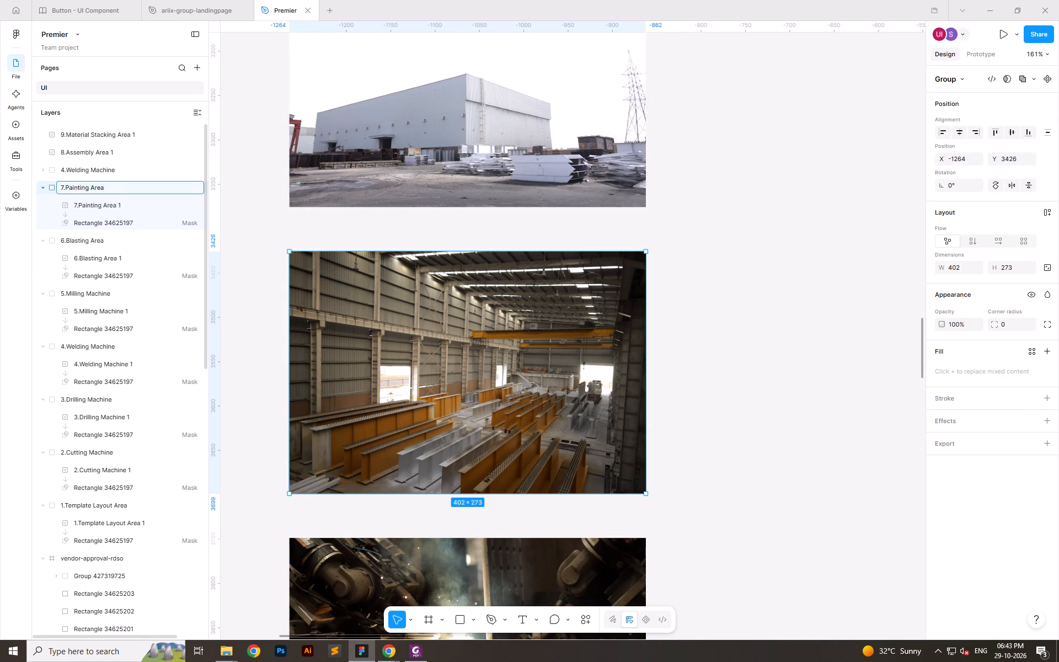
pyautogui.press('BackSpace')
pyautogui.click(674, 343)
# Move the loose 8.Assembly Area 1 photo into the last 4.Welding Machine duplicate, directly below the 7.Painting Area group.
pyautogui.hotkey('alt', 'Tab')
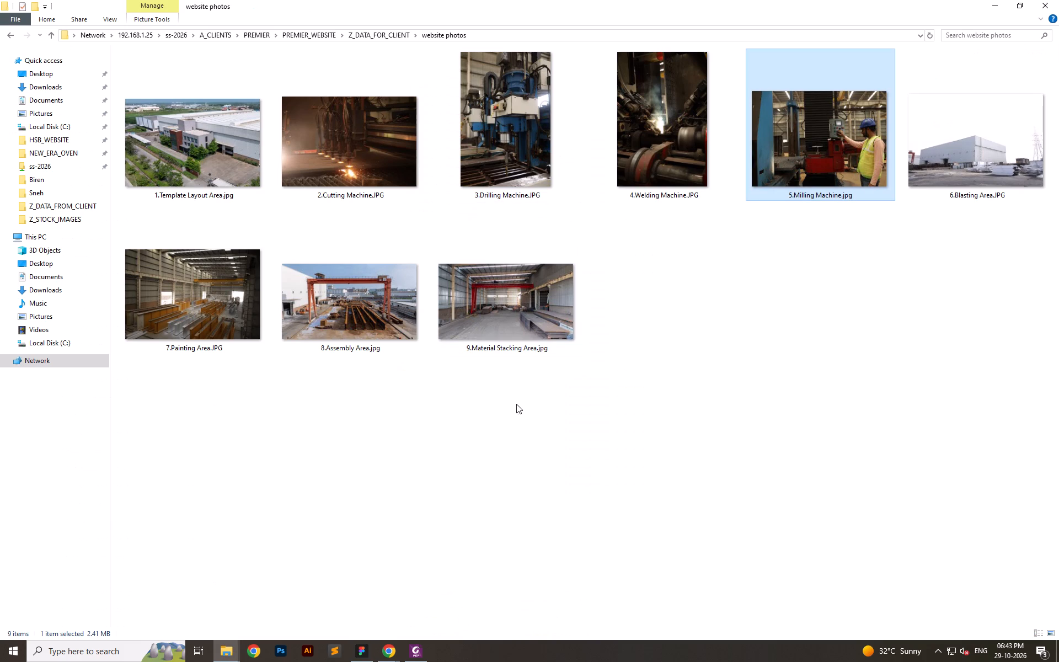
pyautogui.hotkey('alt', 'Tab')
pyautogui.keyDown('ctrl'); pyautogui.scroll(-18, 526, 323); pyautogui.keyUp('ctrl')
pyautogui.keyDown('ctrl'); pyautogui.click(430, 128); pyautogui.keyUp('ctrl')
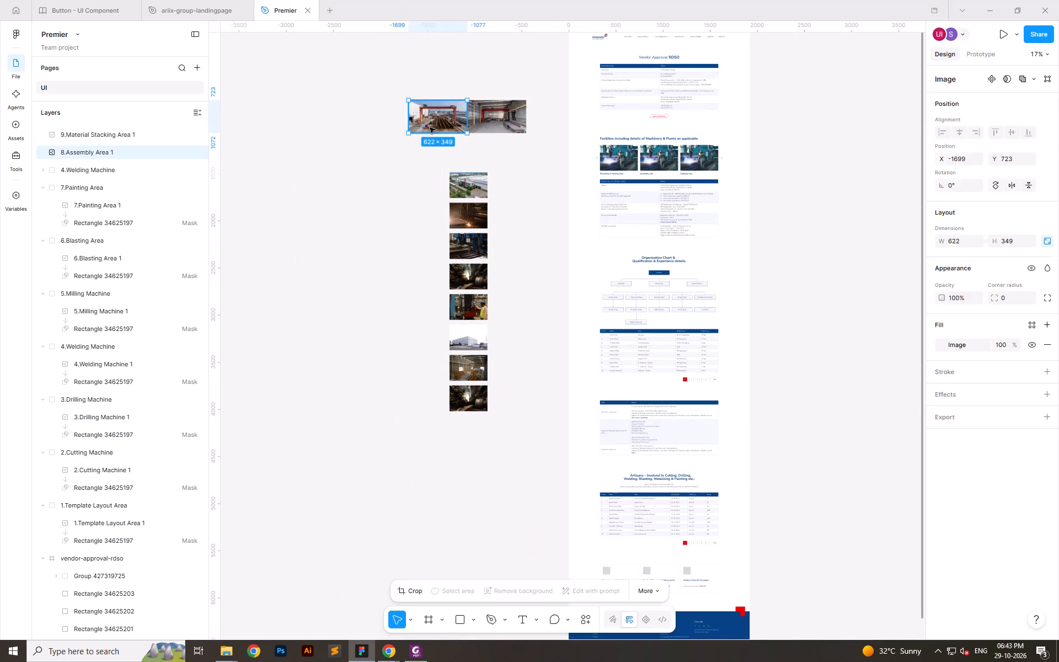
pyautogui.hotkey('ctrl', 'x')
pyautogui.keyDown('ctrl'); pyautogui.click(466, 396); pyautogui.keyUp('ctrl')
pyautogui.hotkey('ctrl', 'v')
# Scale the assembly area photo proportionally about its centre to 486 × 273 so its height matches the mask.
pyautogui.keyDown('ctrl'); pyautogui.scroll(19, 474, 412); pyautogui.keyUp('ctrl')
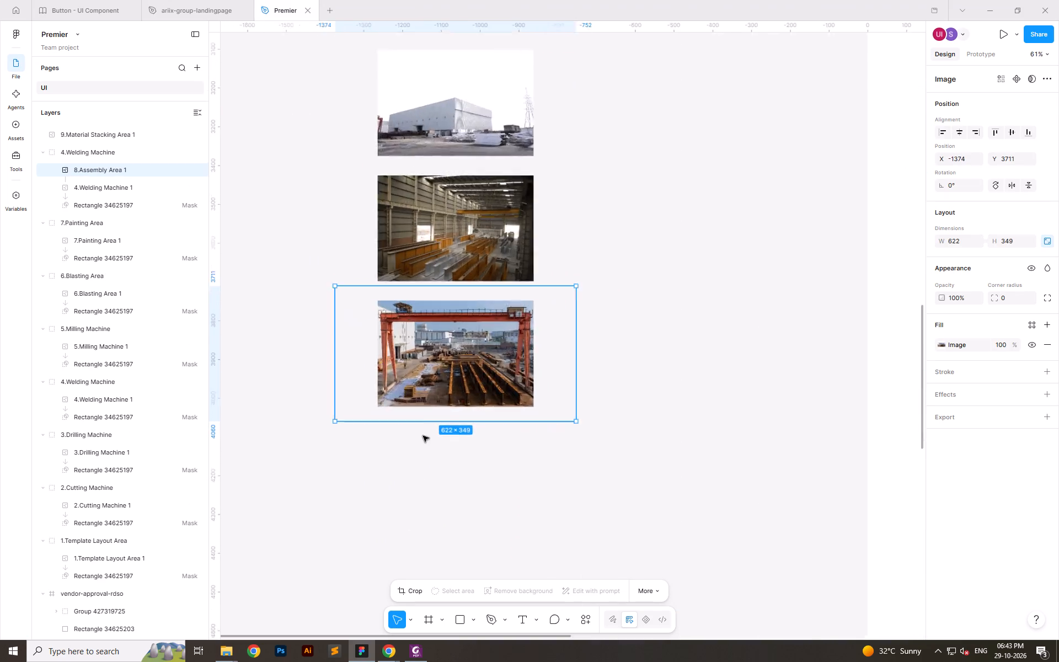
pyautogui.keyDown('ctrl'); pyautogui.scroll(1, 423, 436); pyautogui.keyUp('ctrl')
pyautogui.keyDown('alt'); pyautogui.keyDown('shift'); pyautogui.moveTo(411, 411); pyautogui.dragTo(410, 382); pyautogui.keyUp('shift'); pyautogui.keyUp('alt')
# Delete the old 4.Welding Machine 1 image from the assembly photo's mask group and rename the group as 8.Assembly Area.
pyautogui.doubleClick(114, 173)
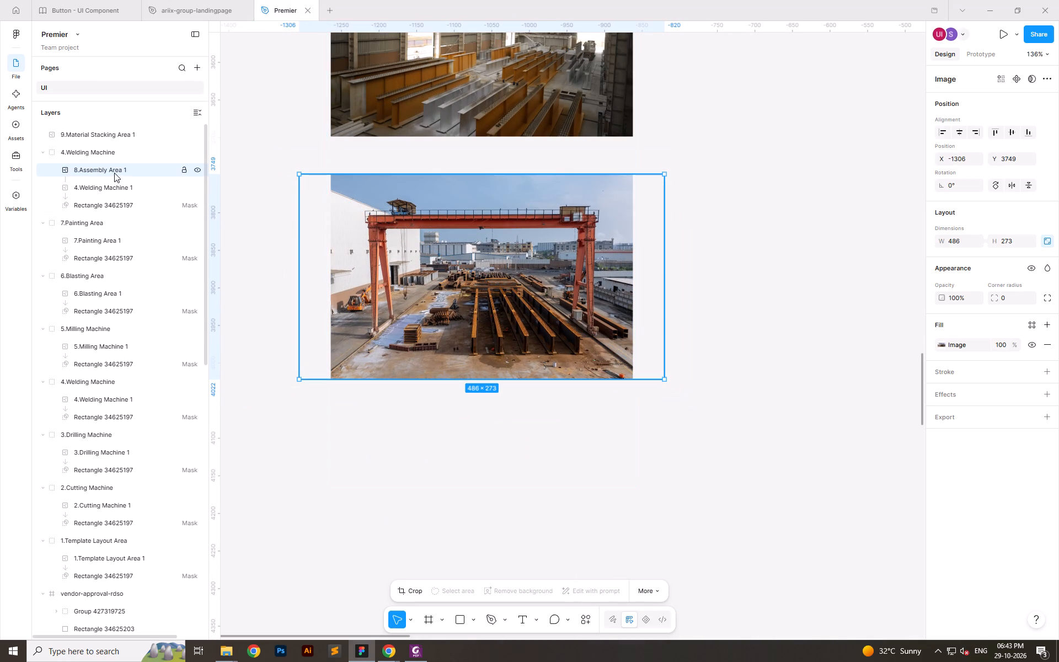
pyautogui.hotkey('ctrl', 'c')
pyautogui.click(121, 189)
pyautogui.press('Delete')
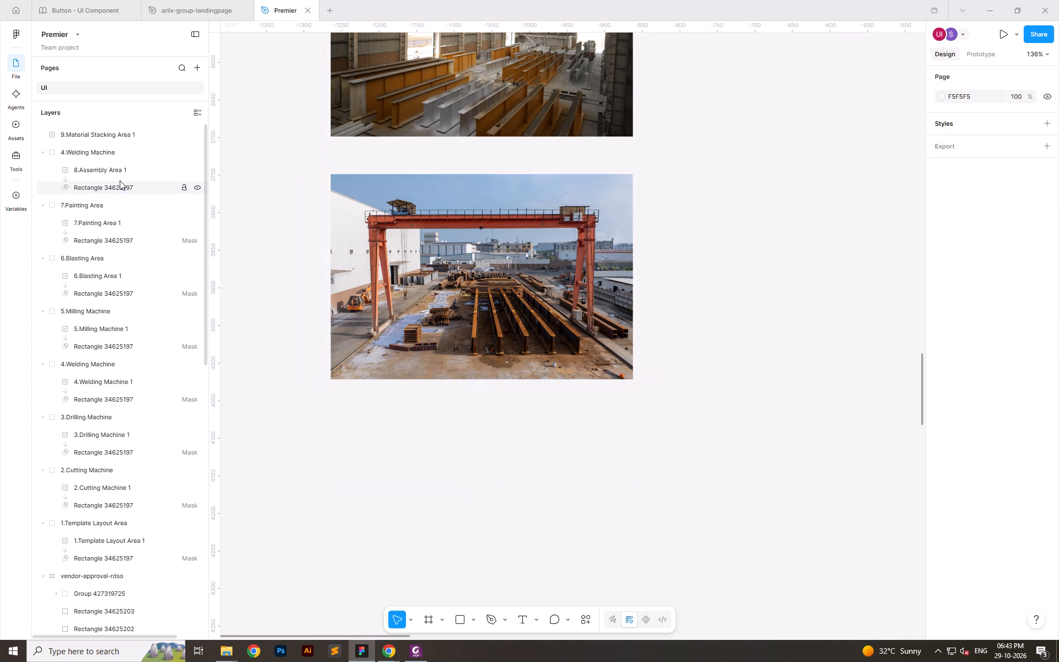
pyautogui.doubleClick(105, 151)
pyautogui.hotkey('ctrl', 'v')
pyautogui.press('BackSpace')
pyautogui.press('BackSpace')
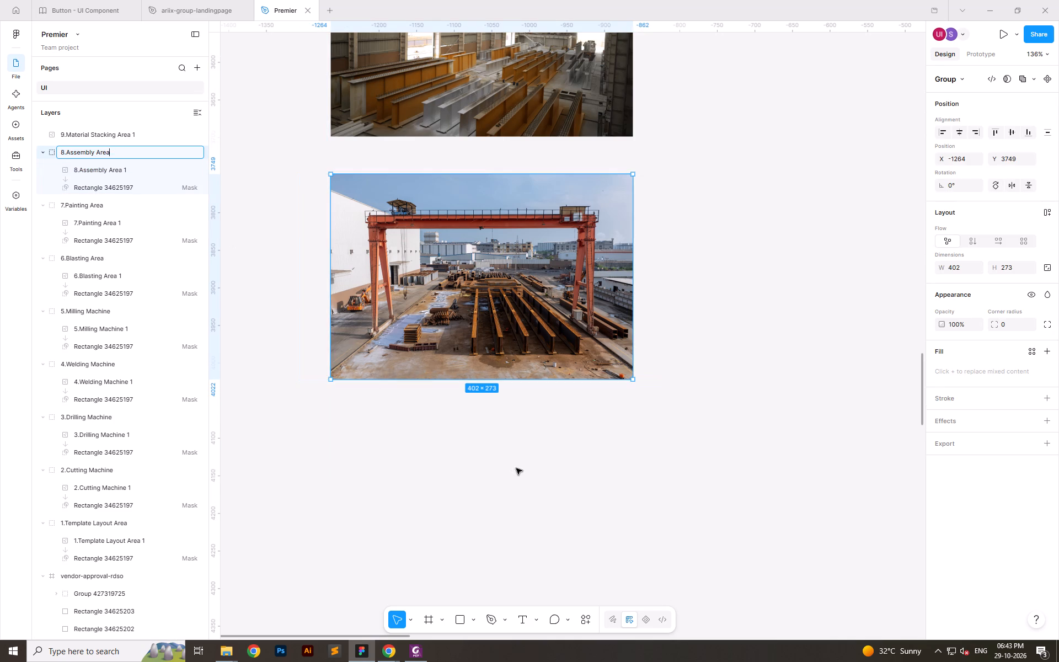
pyautogui.click(516, 468)
# Duplicate the 8.Assembly Area group straight below itself, leaving a 50 px gap like the rest of the column.
pyautogui.click(474, 309)
pyautogui.keyDown('alt'); pyautogui.keyDown('shift'); pyautogui.moveTo(466, 263); pyautogui.dragTo(471, 486); pyautogui.keyUp('shift'); pyautogui.keyUp('alt')
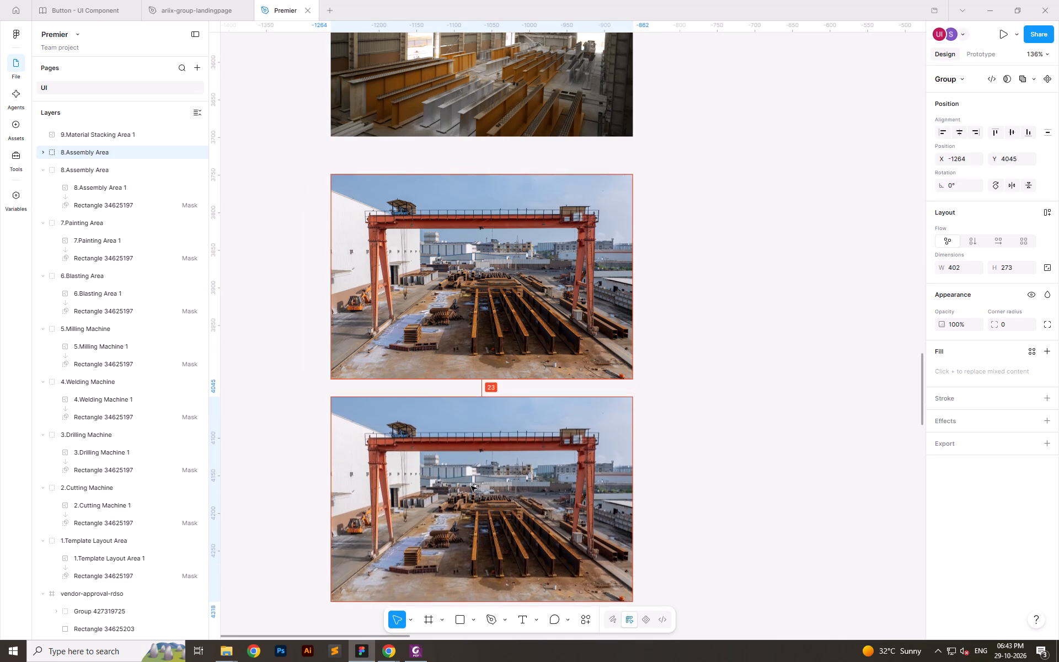
pyautogui.keyDown('alt'); pyautogui.keyDown('shift'); pyautogui.moveTo(471, 486); pyautogui.dragTo(469, 508); pyautogui.keyUp('shift'); pyautogui.keyUp('alt')
pyautogui.click(719, 444)
# Move the loose 9.Material Stacking Area 1 photo into the 8.Assembly Area duplicate at the bottom of the column.
pyautogui.keyDown('ctrl'); pyautogui.scroll(-6, 552, 418); pyautogui.keyUp('ctrl')
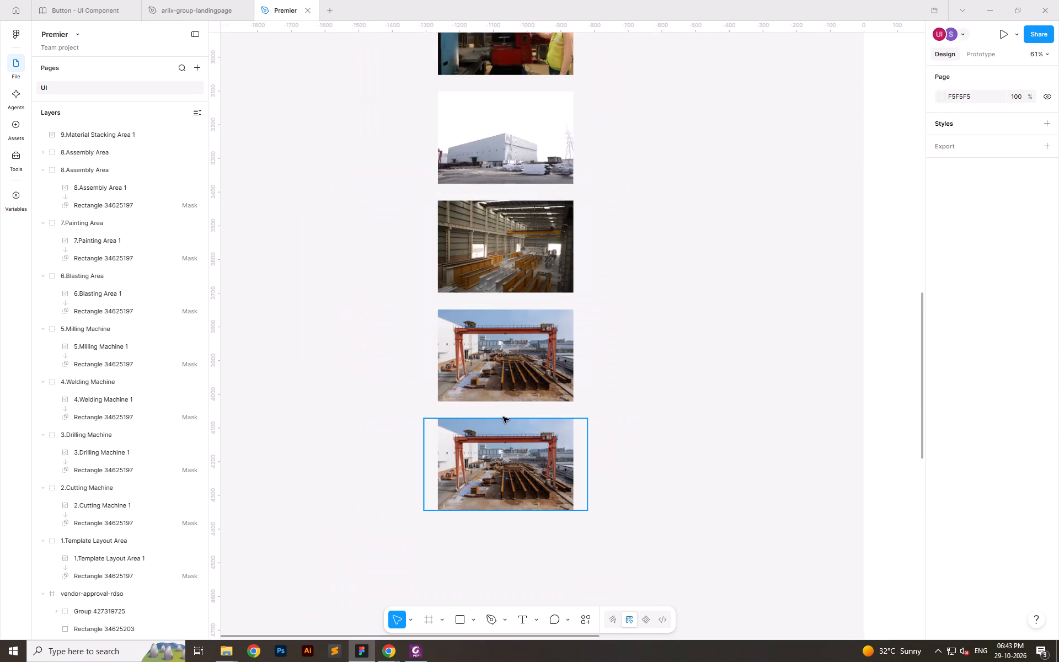
pyautogui.keyDown('ctrl'); pyautogui.scroll(-9, 503, 417); pyautogui.keyUp('ctrl')
pyautogui.keyDown('ctrl'); pyautogui.scroll(-6, 443, 408); pyautogui.keyUp('ctrl')
pyautogui.click(480, 230)
pyautogui.hotkey('ctrl', 'x')
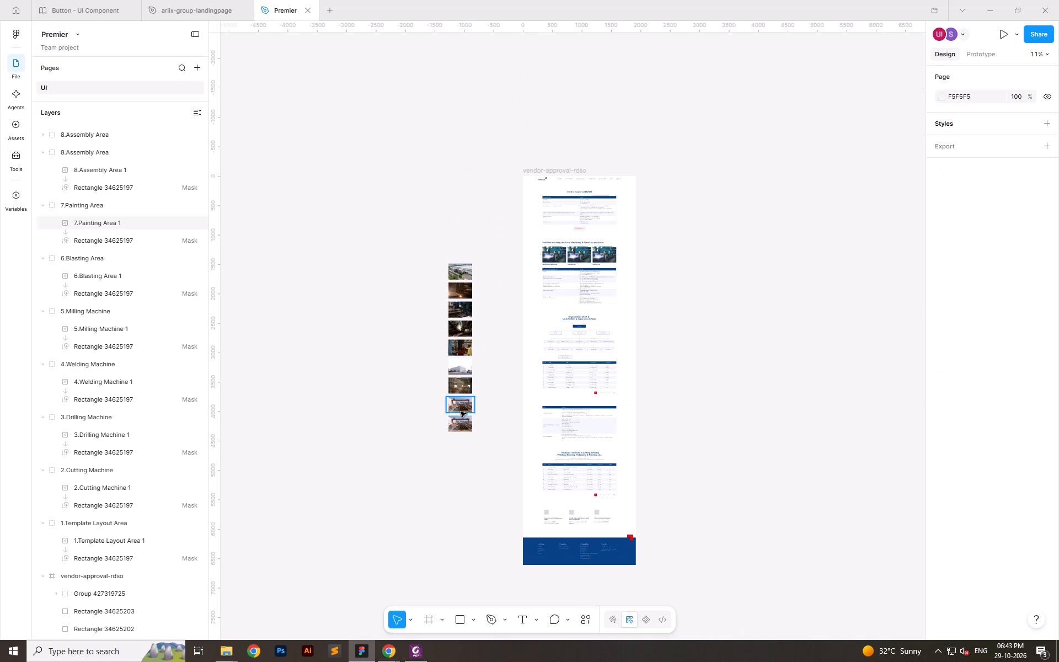
pyautogui.keyDown('ctrl'); pyautogui.scroll(15, 459, 417); pyautogui.keyUp('ctrl')
pyautogui.keyDown('ctrl'); pyautogui.click(451, 404); pyautogui.keyUp('ctrl')
pyautogui.hotkey('ctrl', 'v')
# Scale the material stacking photo proportionally about its centre to 485 × 273 so its height matches the mask.
pyautogui.keyDown('ctrl'); pyautogui.scroll(3, 473, 387); pyautogui.keyUp('ctrl')
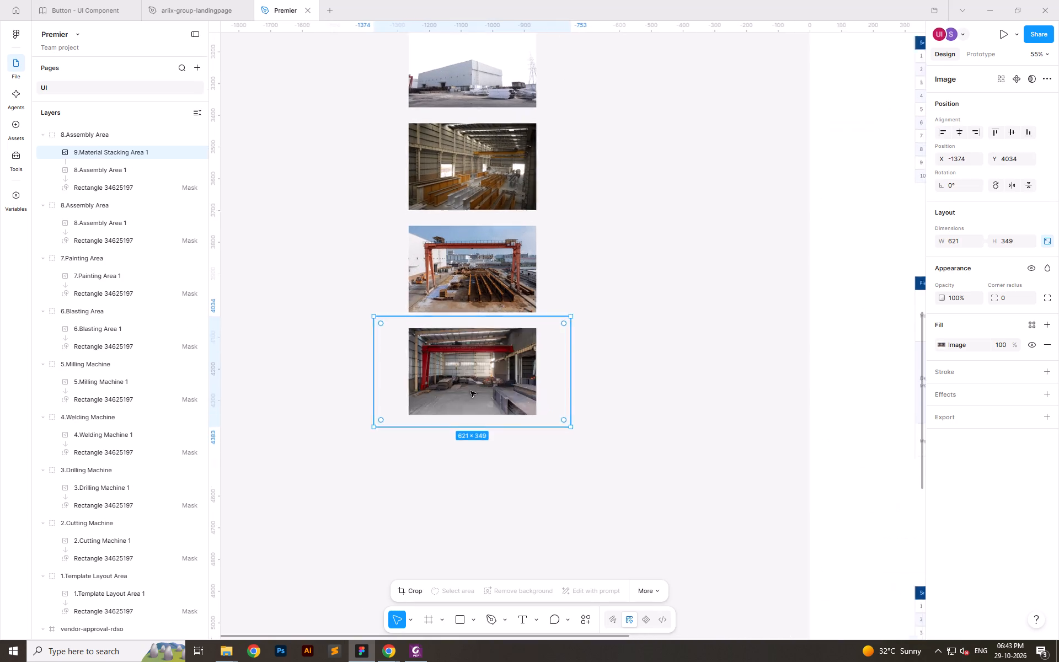
pyautogui.keyDown('ctrl'); pyautogui.scroll(8, 470, 391); pyautogui.keyUp('ctrl')
pyautogui.keyDown('alt'); pyautogui.keyDown('shift'); pyautogui.moveTo(461, 489); pyautogui.dragTo(453, 455); pyautogui.keyUp('shift'); pyautogui.keyUp('alt')
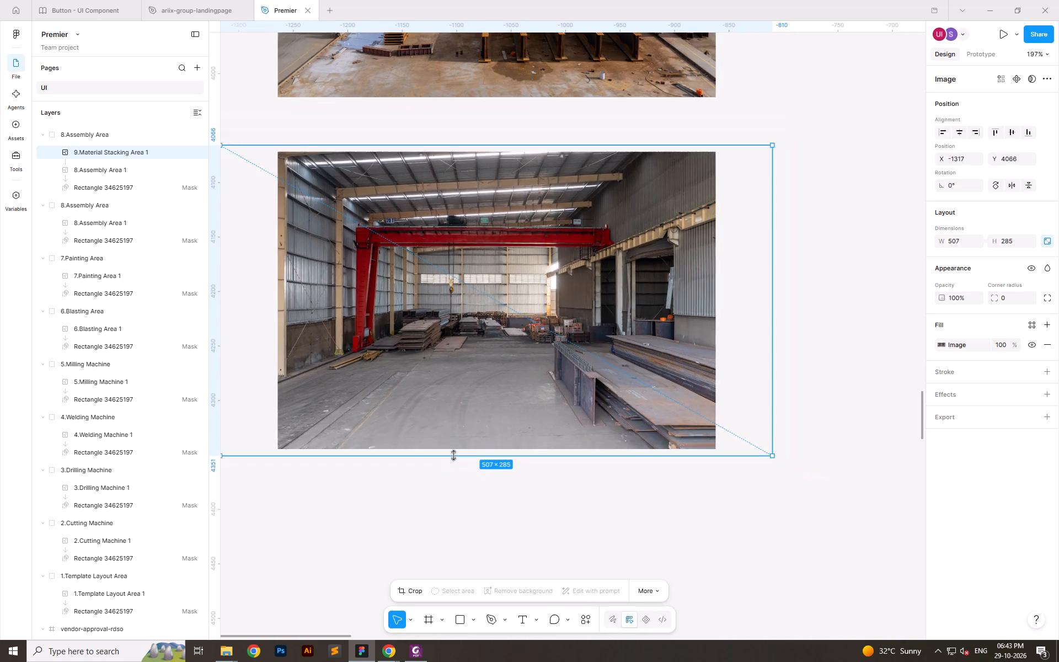
pyautogui.keyDown('alt'); pyautogui.keyDown('shift'); pyautogui.moveTo(453, 455); pyautogui.dragTo(453, 452); pyautogui.keyUp('shift'); pyautogui.keyUp('alt')
pyautogui.click(459, 493)
# Delete the old 8.Assembly Area 1 image from the stacking photo's mask group and rename the group as 9.Material Stacking Area.
pyautogui.doubleClick(106, 154)
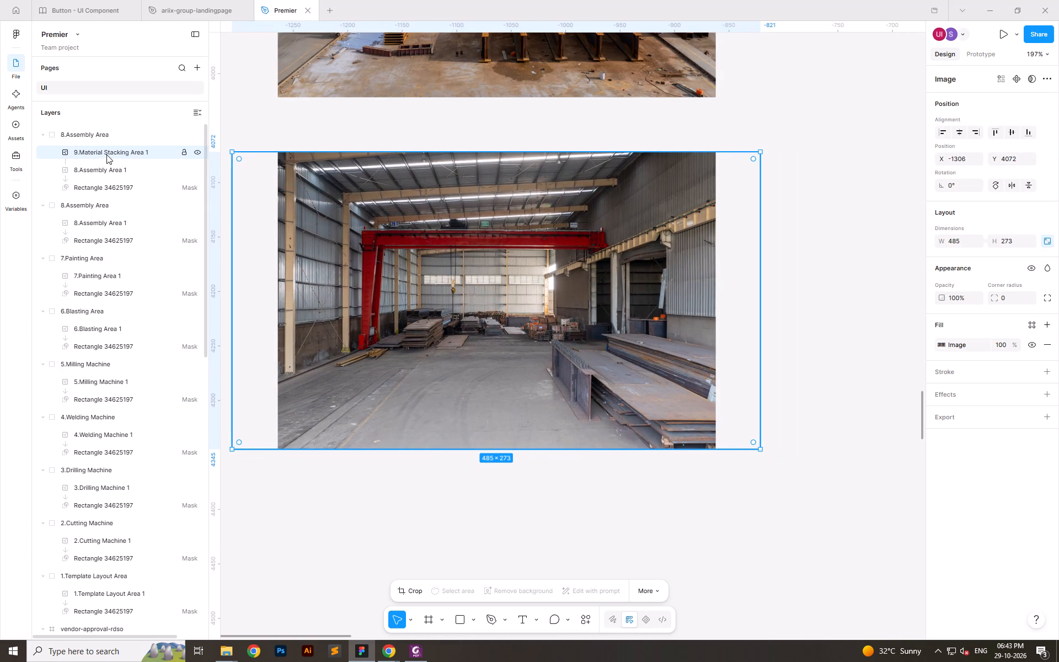
pyautogui.hotkey('ctrl', 'c')
pyautogui.click(121, 170)
pyautogui.press('Delete')
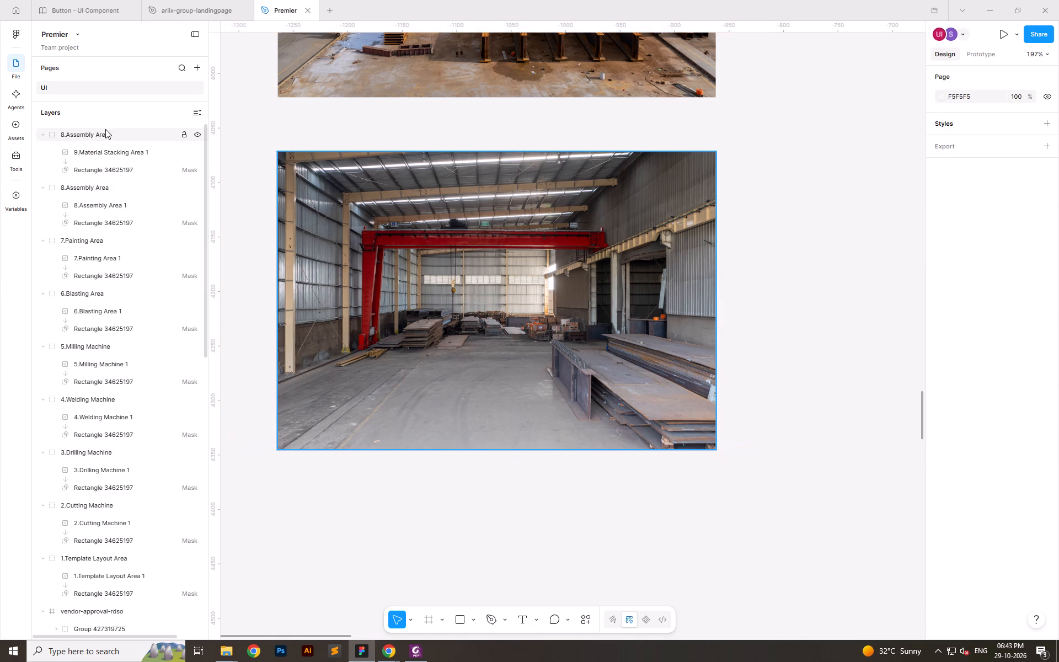
pyautogui.doubleClick(92, 137)
pyautogui.hotkey('ctrl', 'v')
pyautogui.press('BackSpace')
pyautogui.press('BackSpace')
pyautogui.click(388, 516)
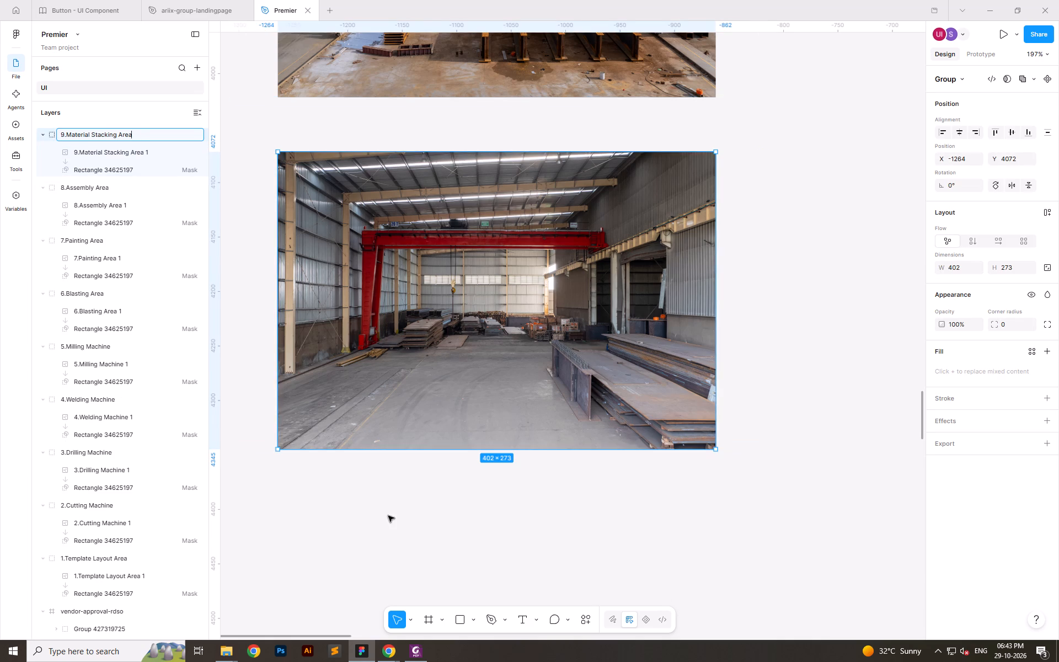
# Move the column of nine facility image groups beside the vendor-approval-rdso frame, level with its top edge and about 195 px from it.
pyautogui.keyDown('ctrl'); pyautogui.scroll(-20, 462, 463); pyautogui.keyUp('ctrl')
pyautogui.click(521, 318)
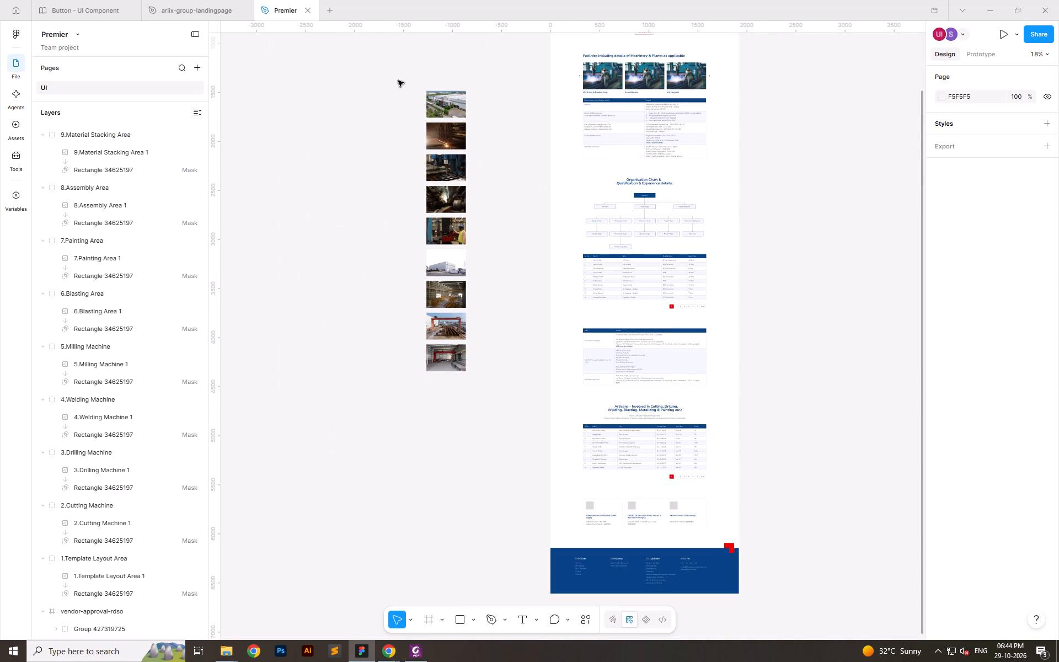
pyautogui.keyDown('ctrl'); pyautogui.scroll(-4, 409, 414); pyautogui.keyUp('ctrl')
pyautogui.moveTo(402, 174); pyautogui.dragTo(472, 413)
pyautogui.moveTo(427, 354); pyautogui.dragTo(447, 323)
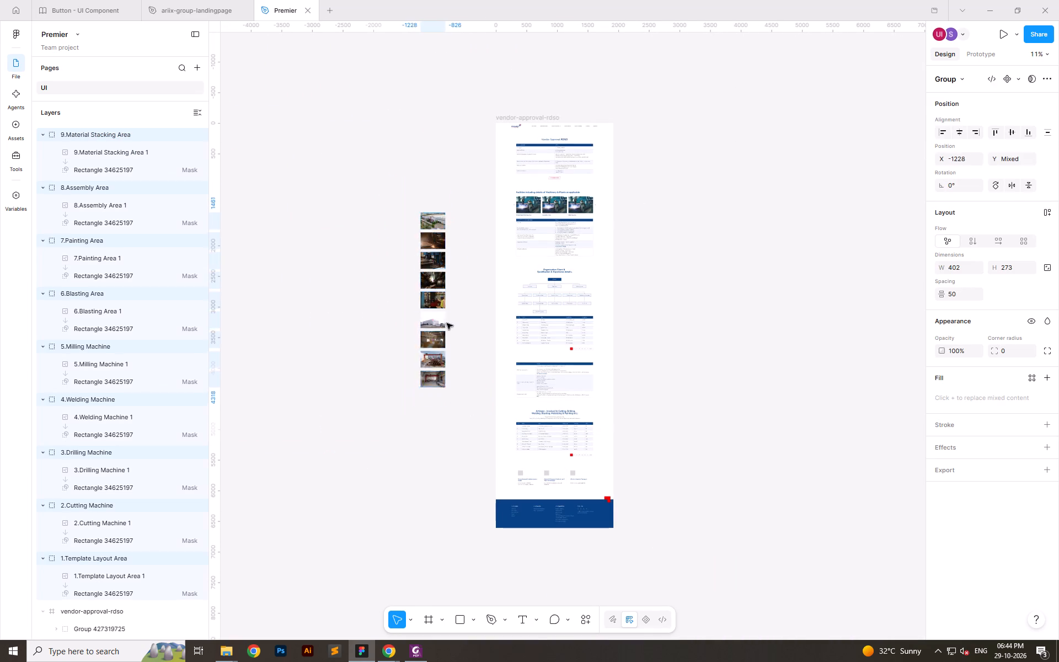
pyautogui.moveTo(447, 323); pyautogui.dragTo(468, 265)
pyautogui.click(420, 355)
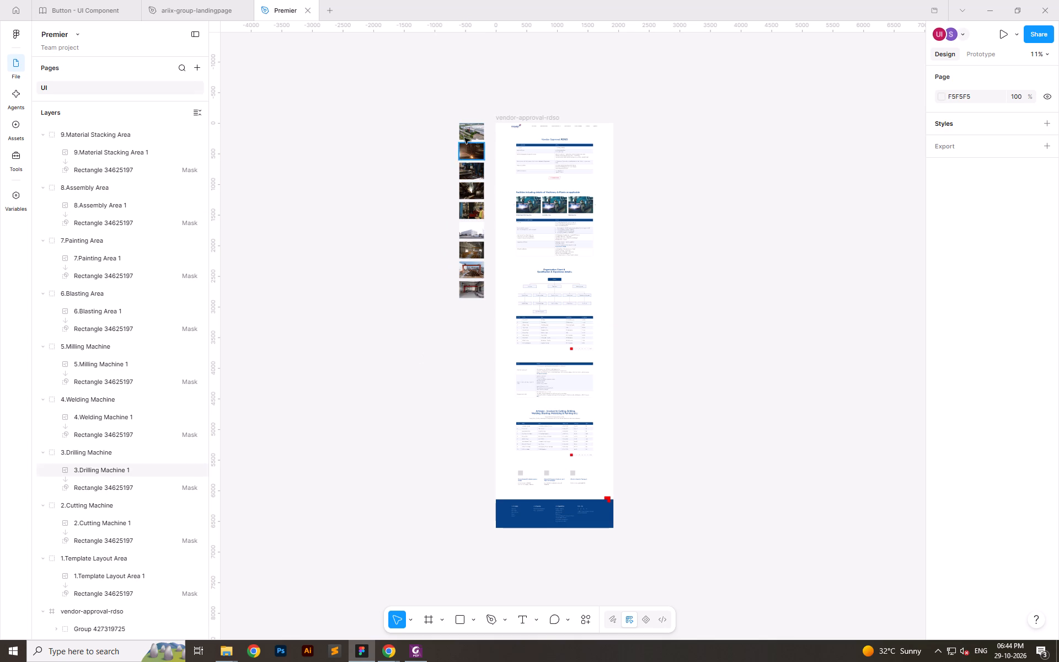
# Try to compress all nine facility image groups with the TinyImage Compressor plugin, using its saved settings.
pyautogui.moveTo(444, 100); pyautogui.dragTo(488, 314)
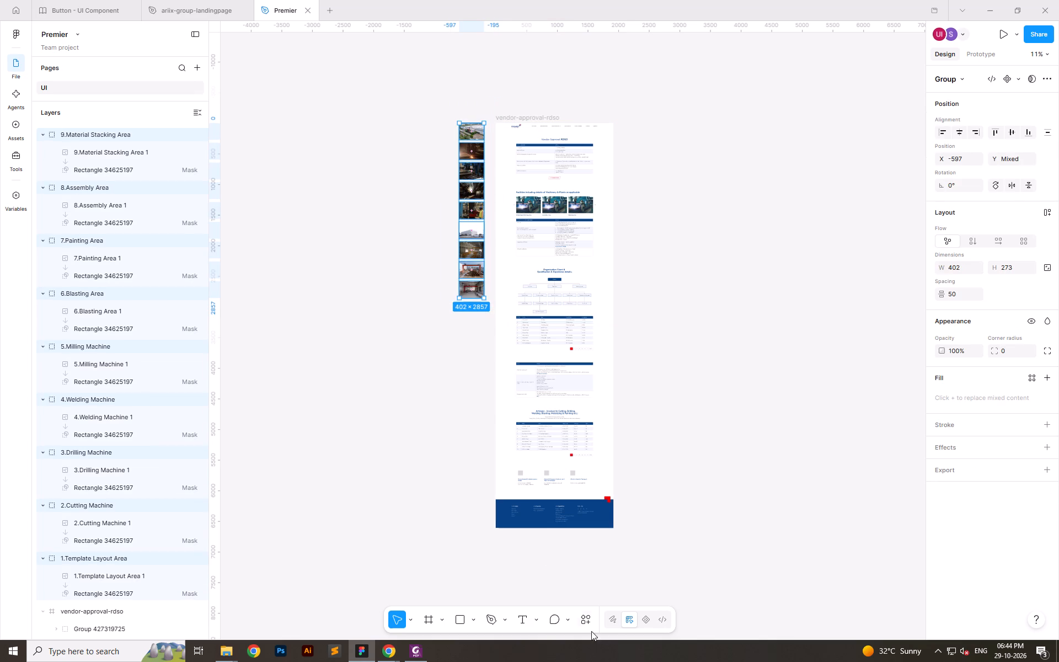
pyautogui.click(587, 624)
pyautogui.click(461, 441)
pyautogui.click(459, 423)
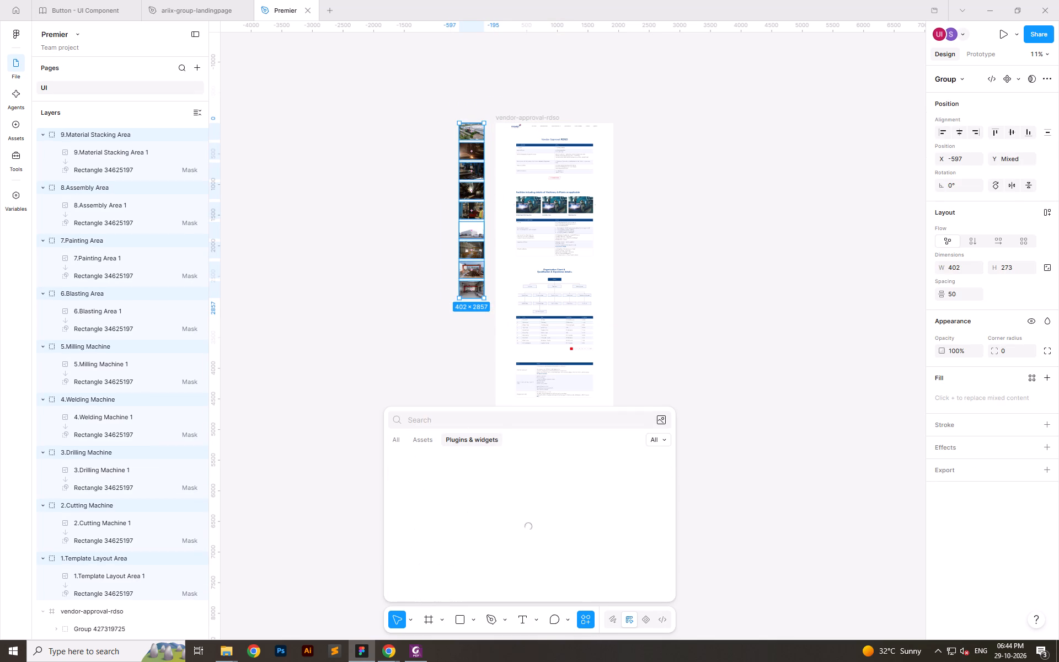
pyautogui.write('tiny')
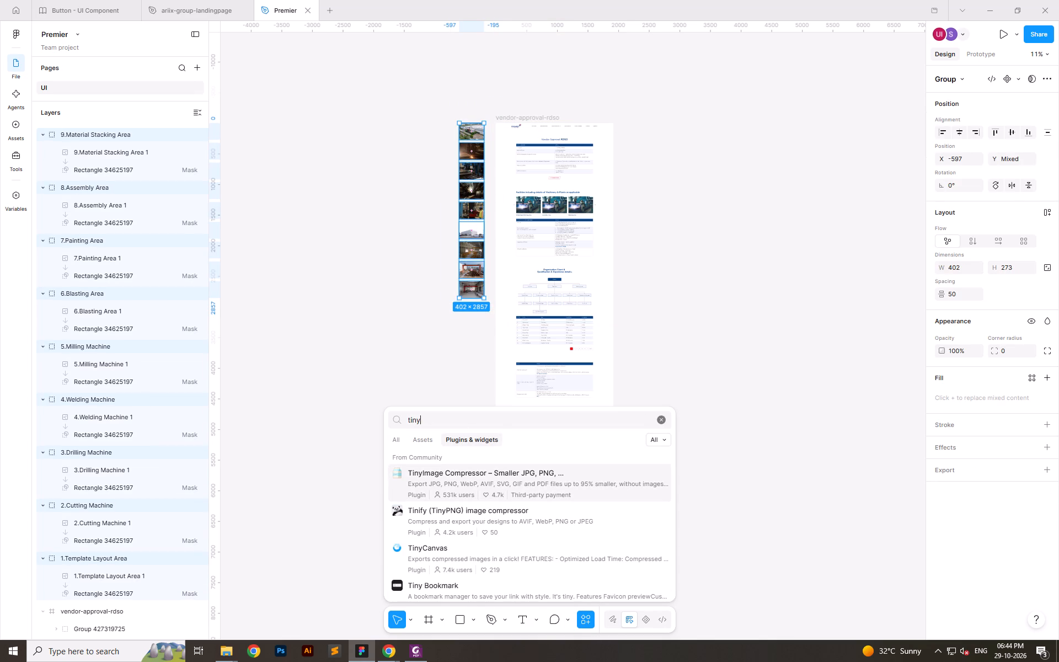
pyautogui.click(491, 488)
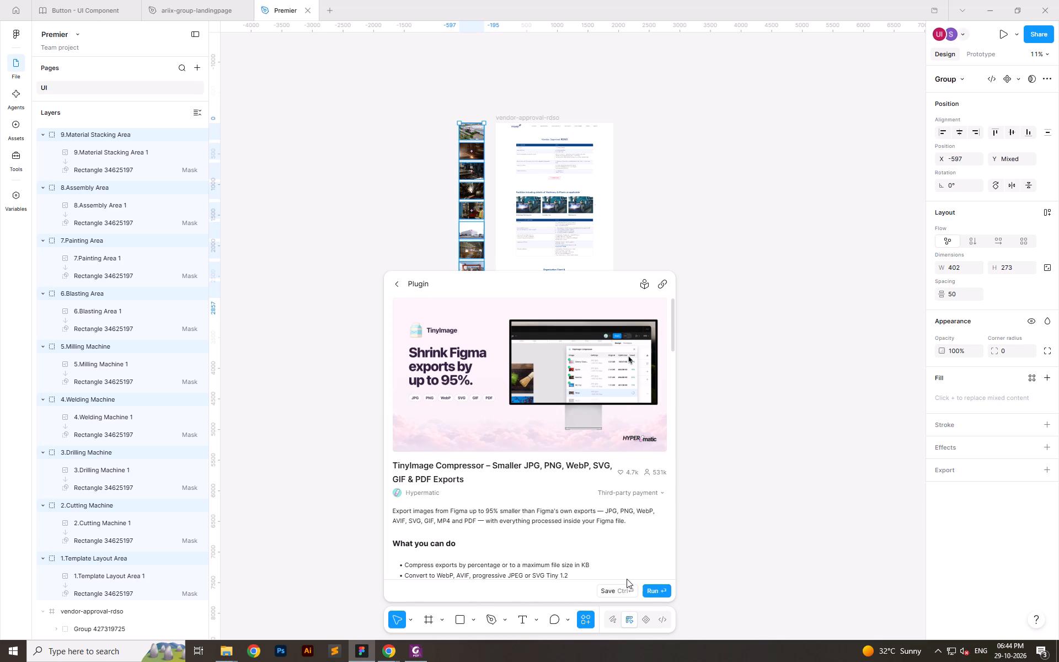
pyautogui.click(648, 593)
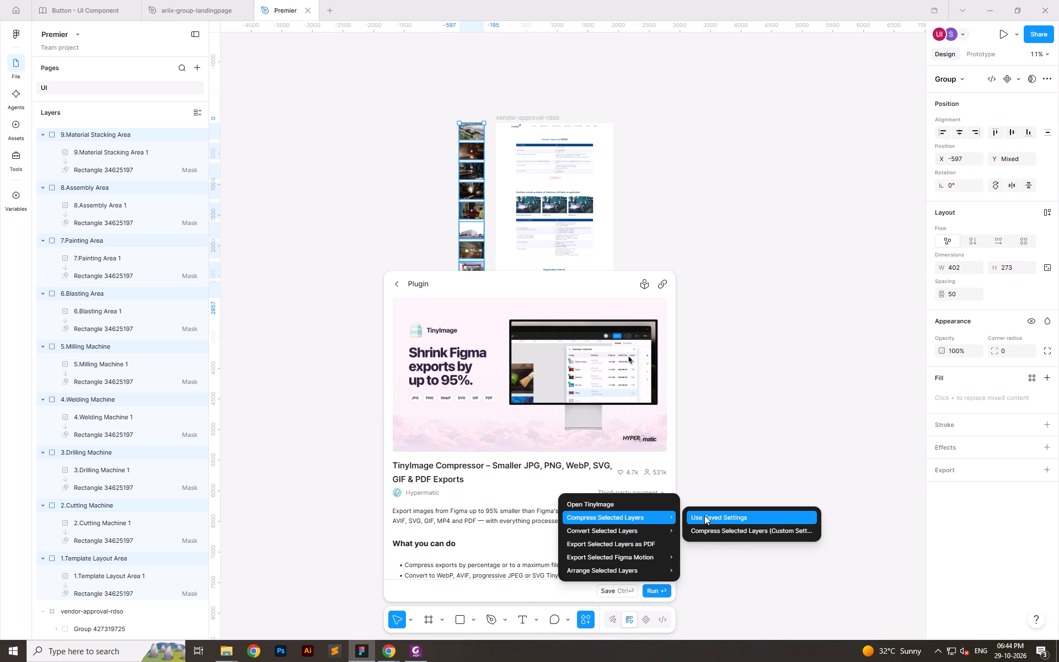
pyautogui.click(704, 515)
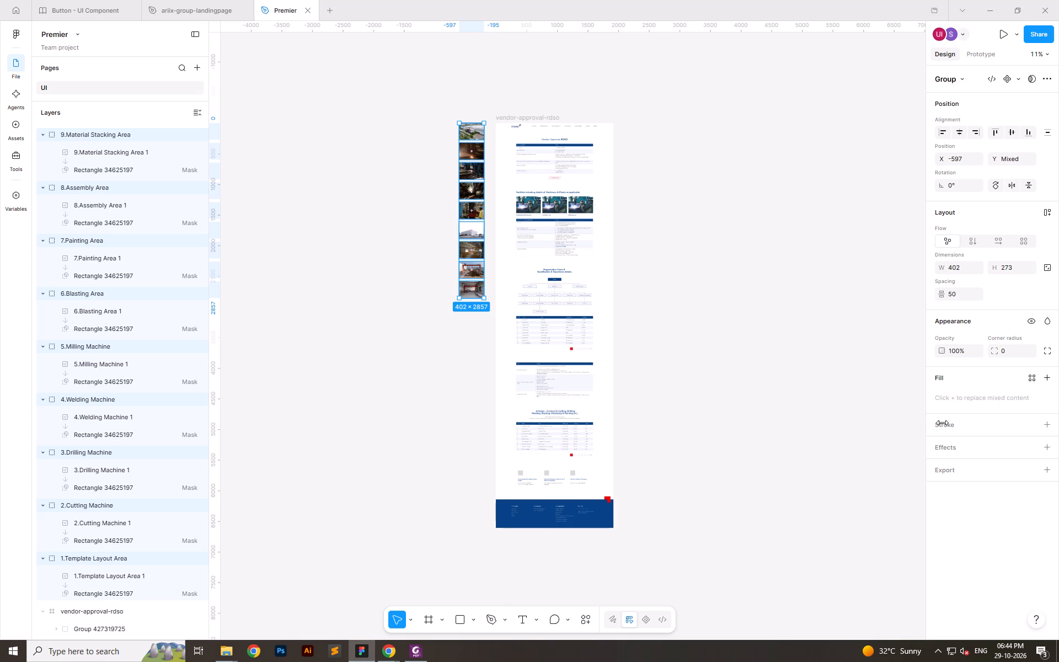
# Add a 1x PNG export setting to the nine facility image groups.
pyautogui.click(1046, 469)
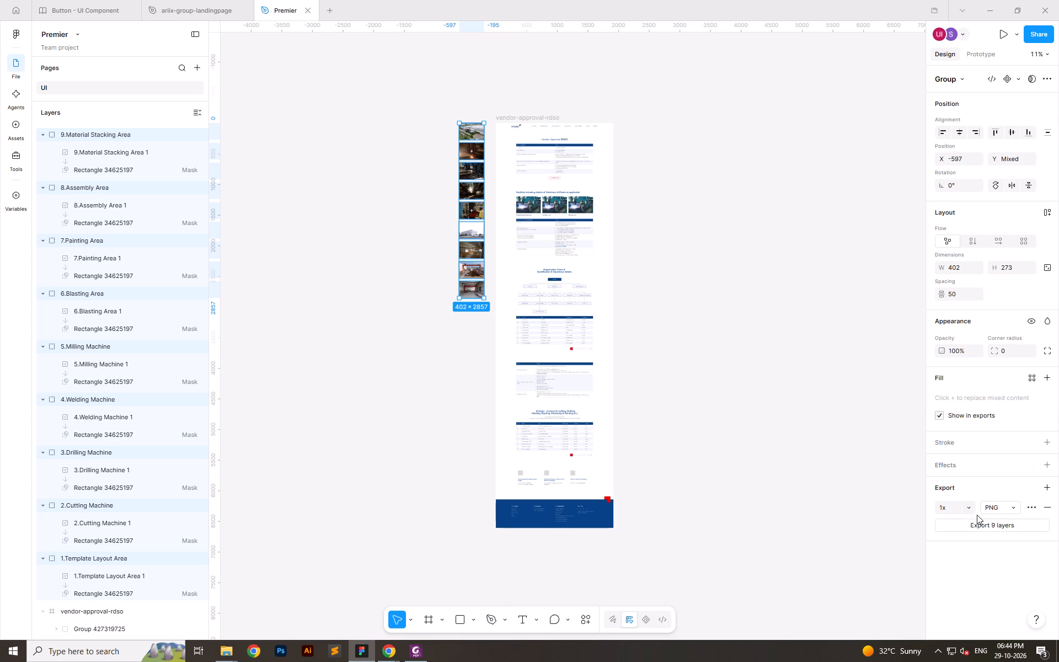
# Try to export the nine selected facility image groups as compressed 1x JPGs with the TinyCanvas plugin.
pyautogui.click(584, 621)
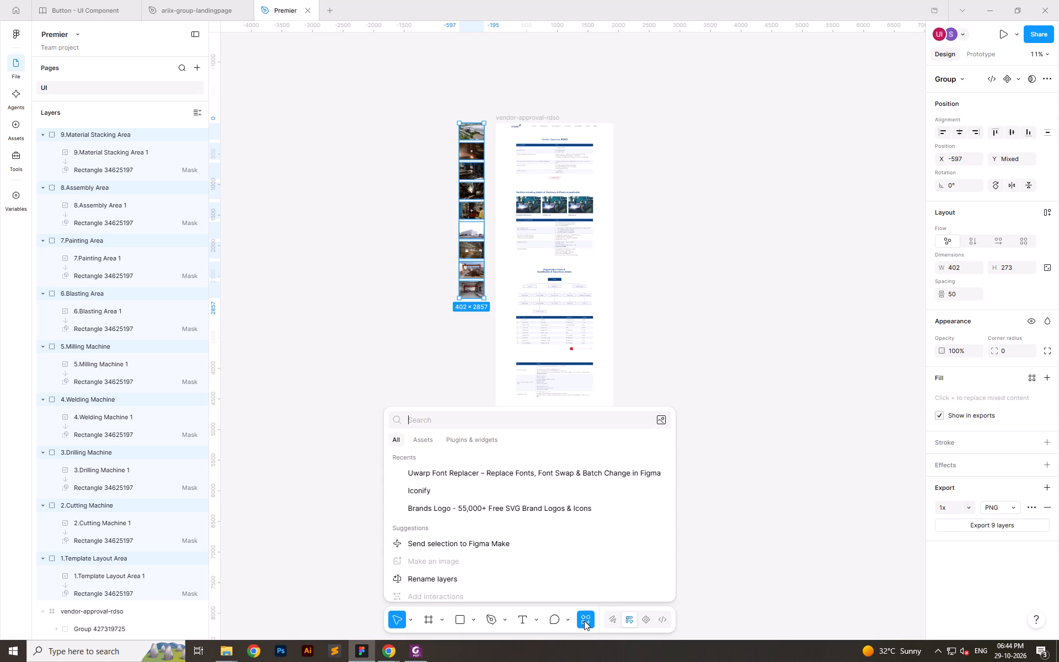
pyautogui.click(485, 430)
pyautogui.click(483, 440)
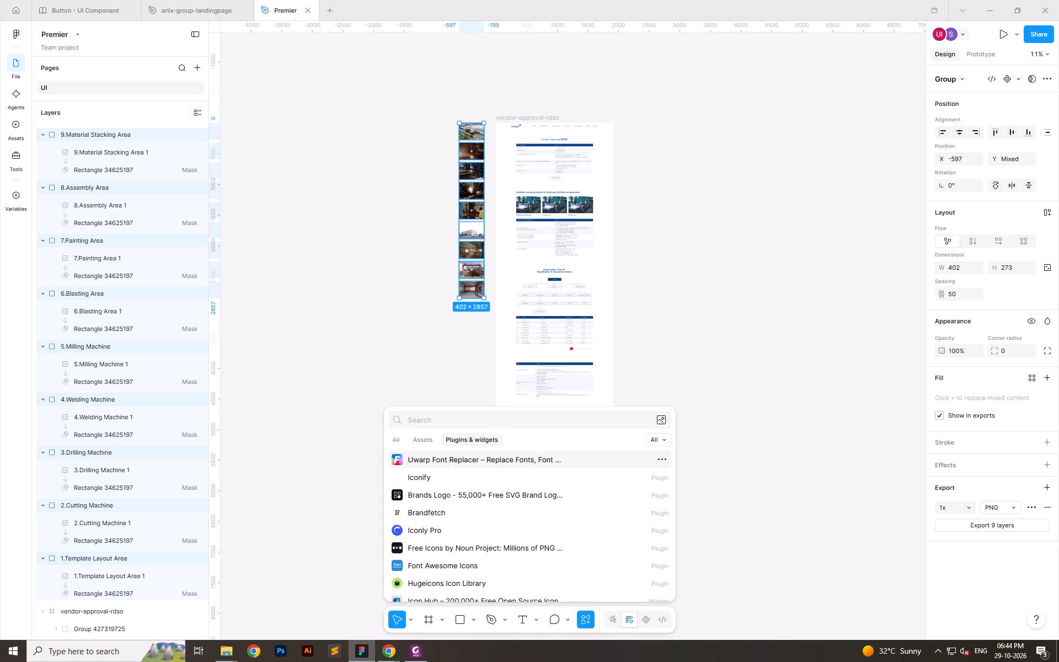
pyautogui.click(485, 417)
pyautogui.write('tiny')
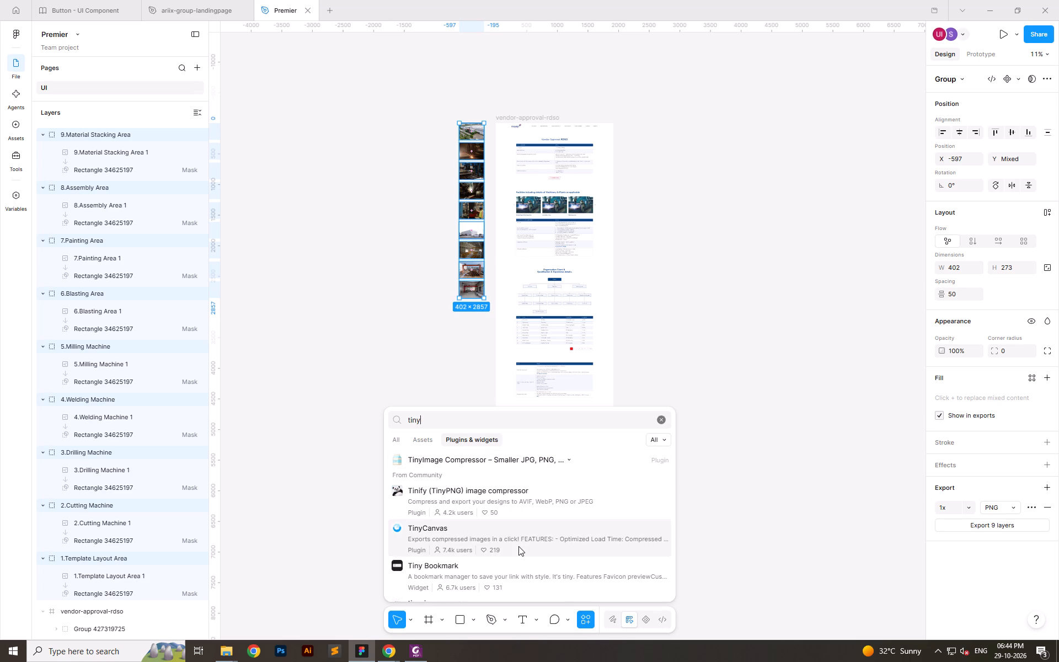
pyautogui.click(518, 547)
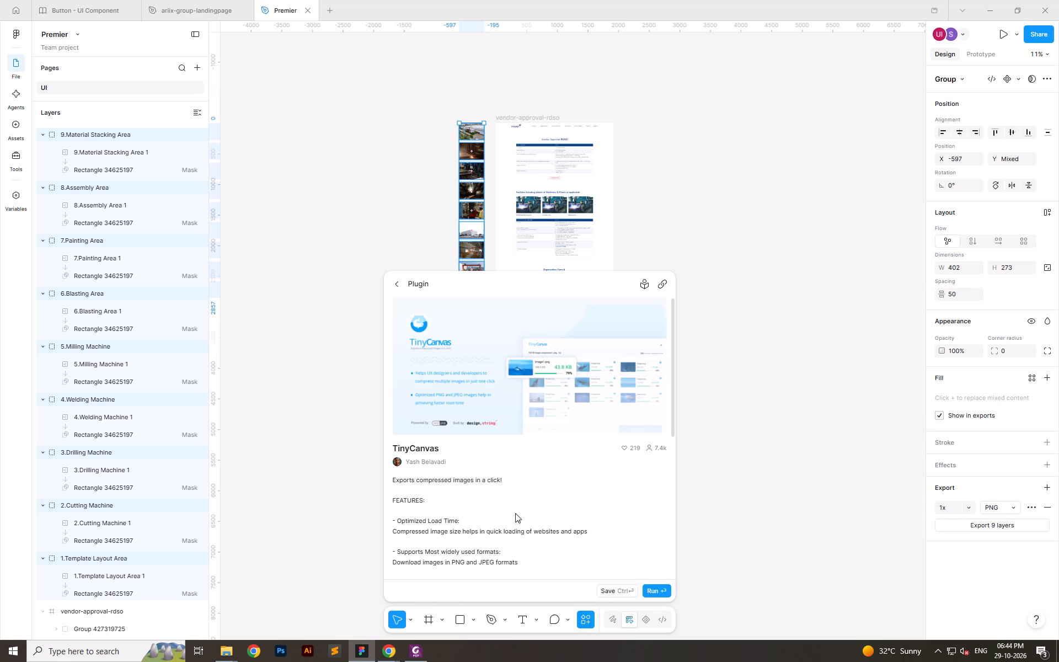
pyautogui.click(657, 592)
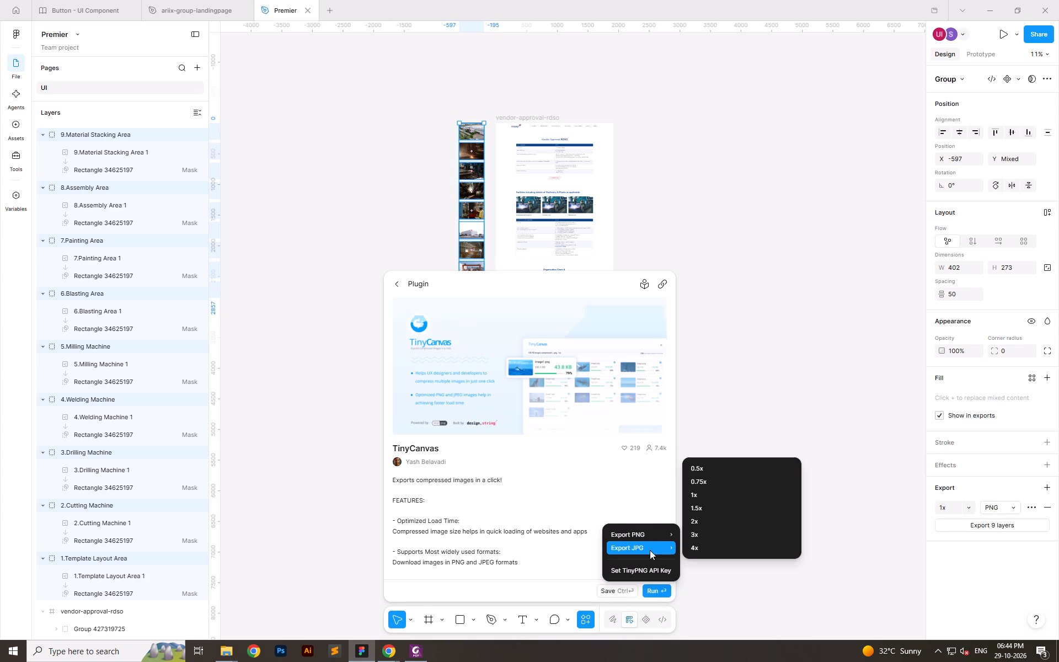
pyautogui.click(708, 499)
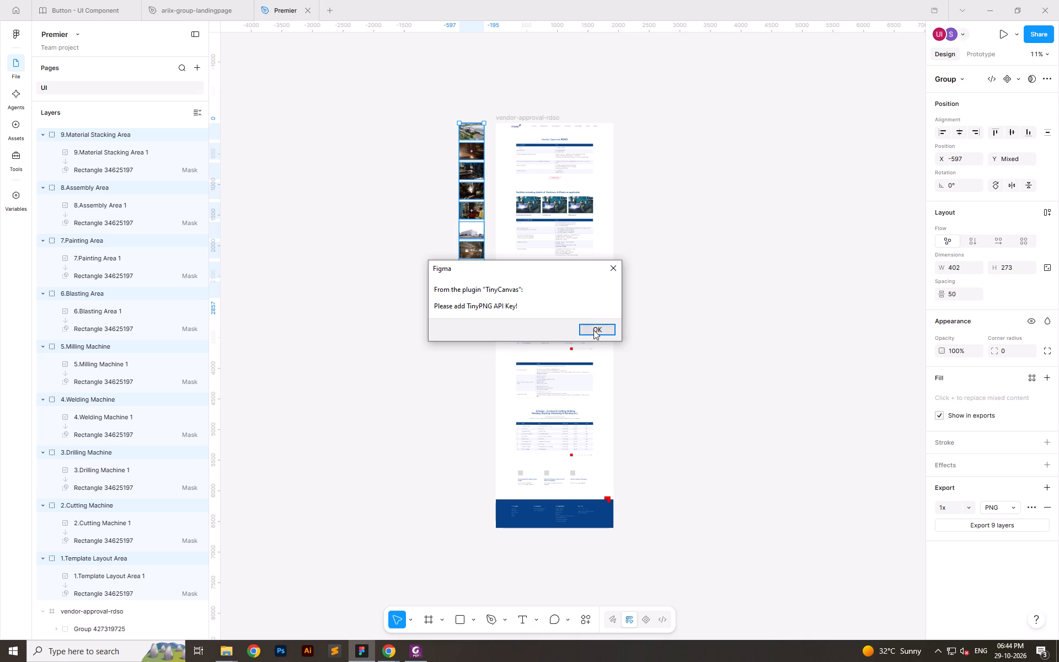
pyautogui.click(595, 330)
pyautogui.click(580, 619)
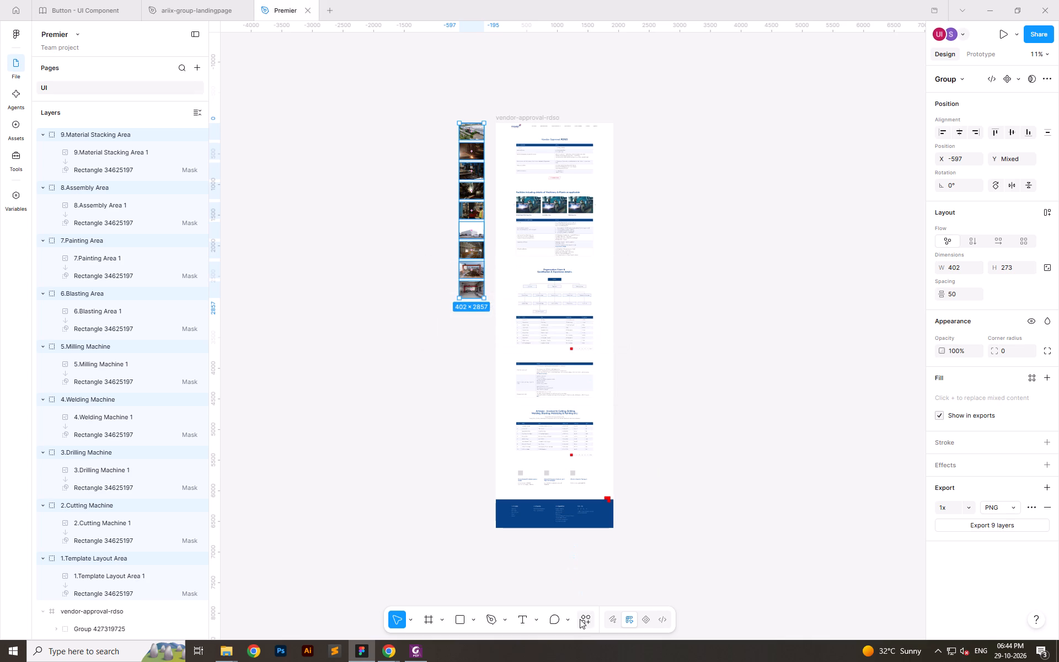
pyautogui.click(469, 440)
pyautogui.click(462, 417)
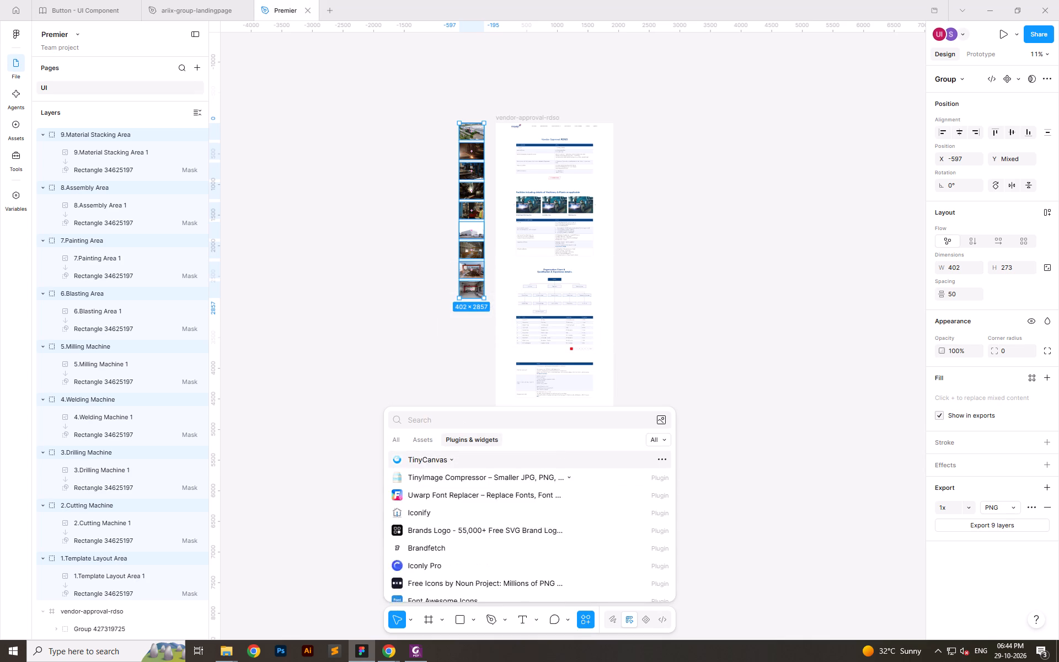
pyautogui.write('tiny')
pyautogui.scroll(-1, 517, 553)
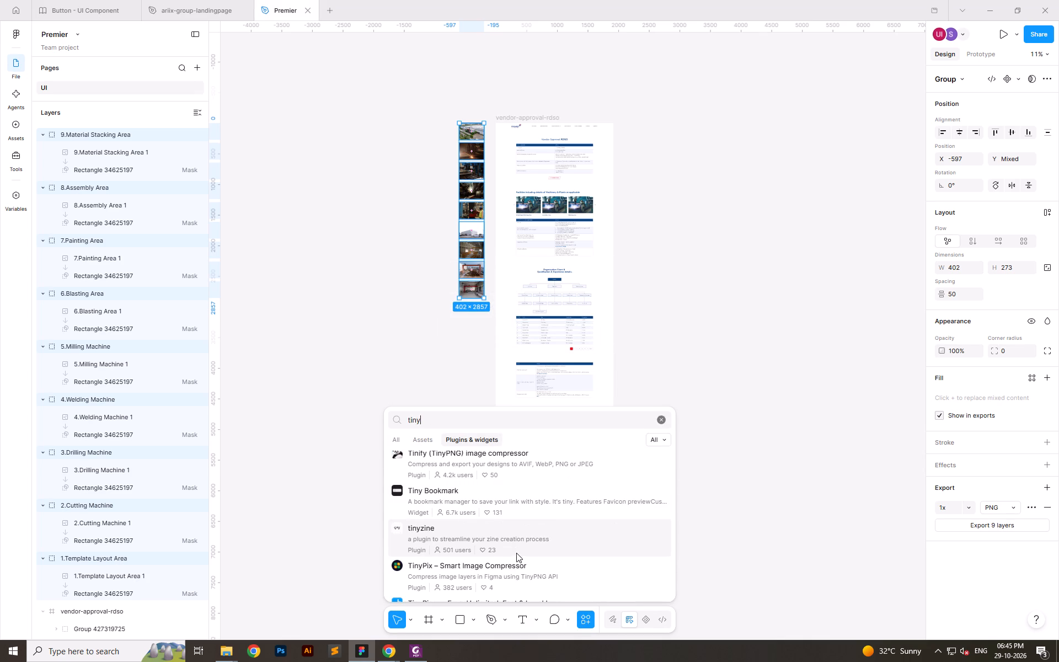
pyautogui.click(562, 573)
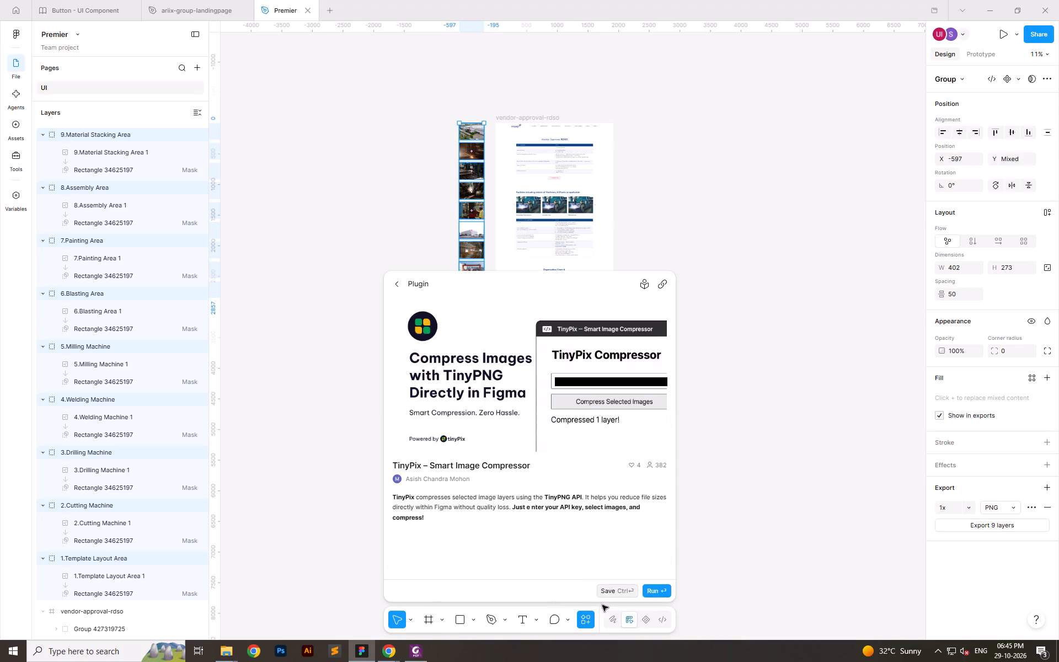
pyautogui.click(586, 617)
# Search the plugins for "image compressed" and run Image Compressor — WEBP, JPG, PNG.
pyautogui.click(581, 619)
pyautogui.click(459, 440)
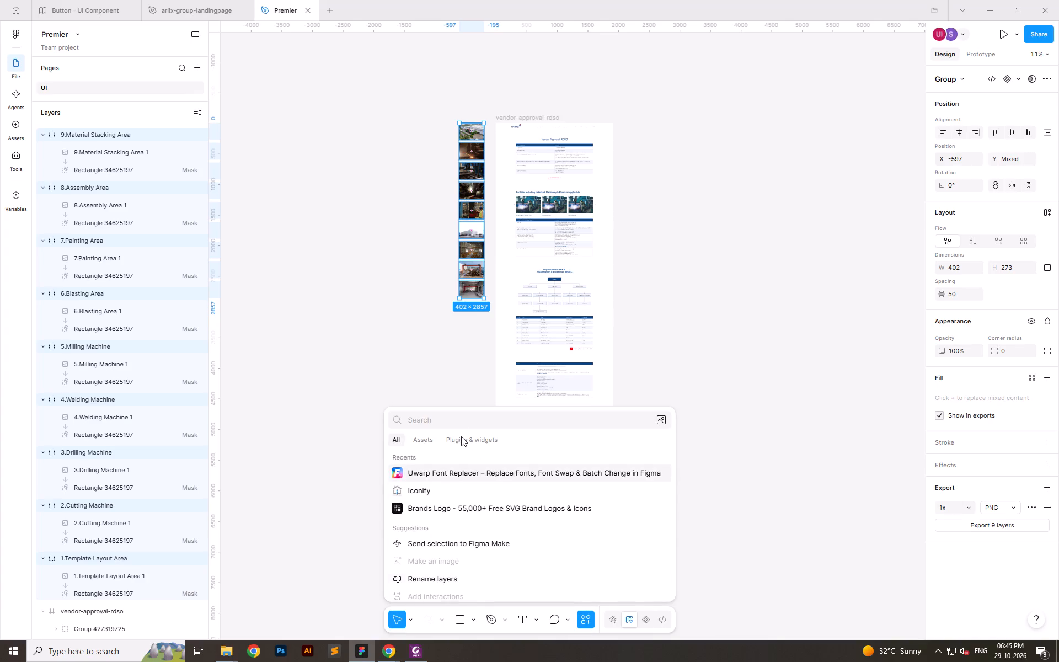
pyautogui.click(464, 426)
pyautogui.write('image coim')
pyautogui.press('BackSpace')
pyautogui.press('BackSpace')
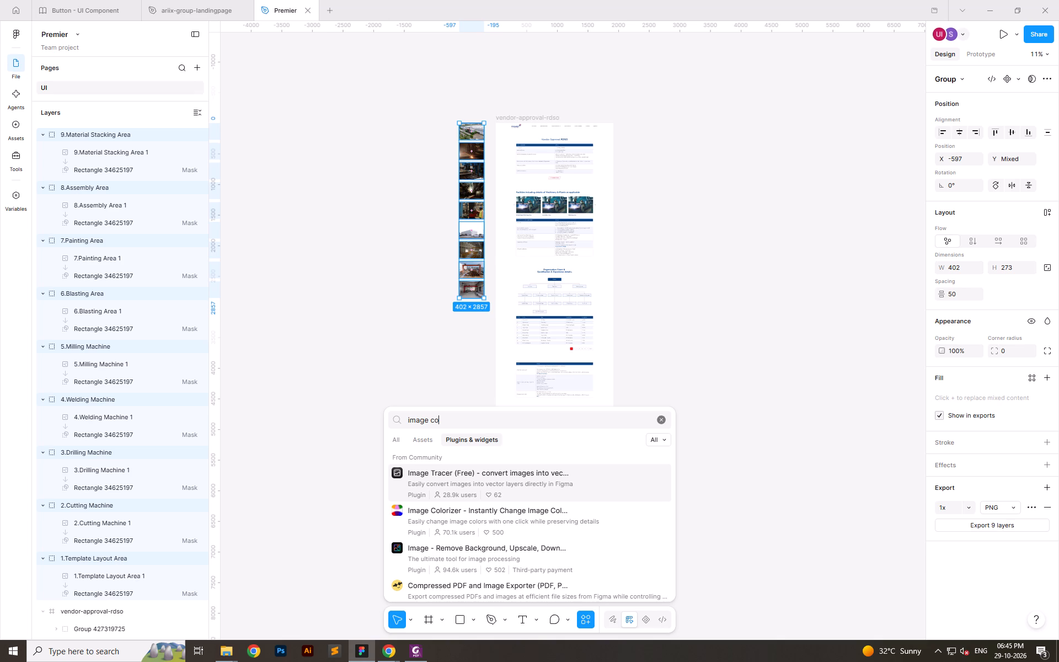
pyautogui.write('mpre')
pyautogui.write('sse')
pyautogui.press('d')
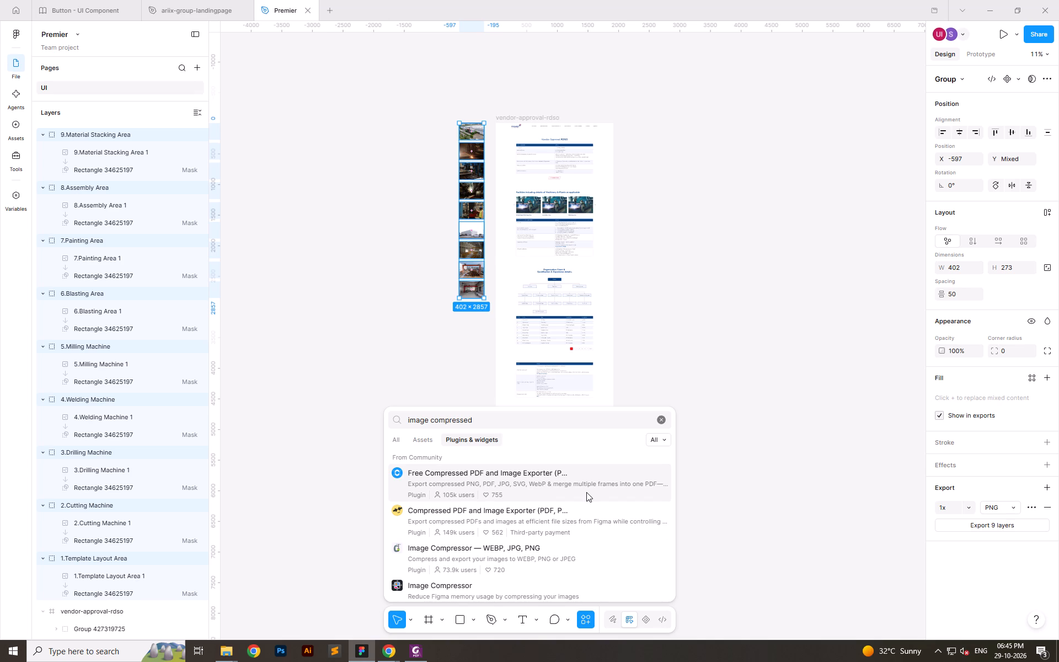
pyautogui.click(568, 560)
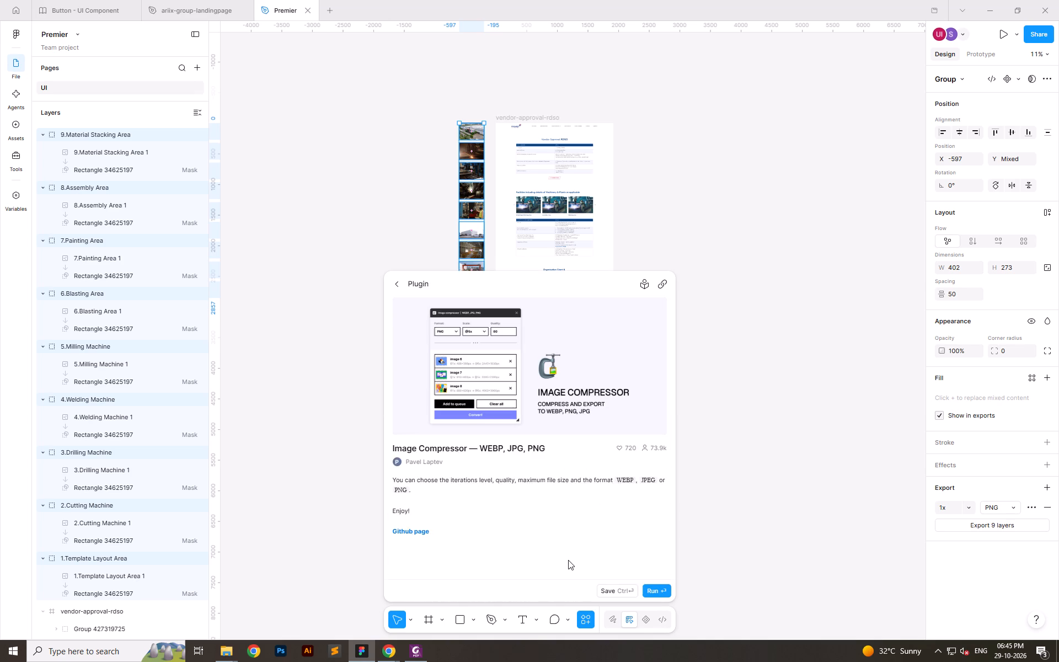
pyautogui.click(660, 594)
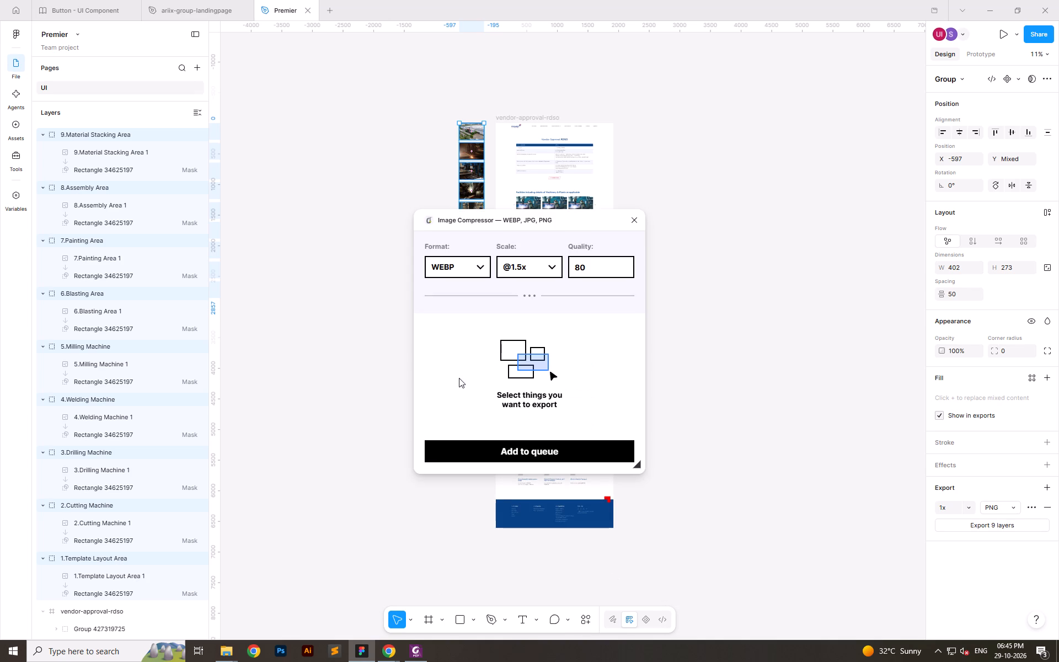
# Set the compressor's output format to JPG and add the nine selected facility image groups to its queue.
pyautogui.click(485, 271)
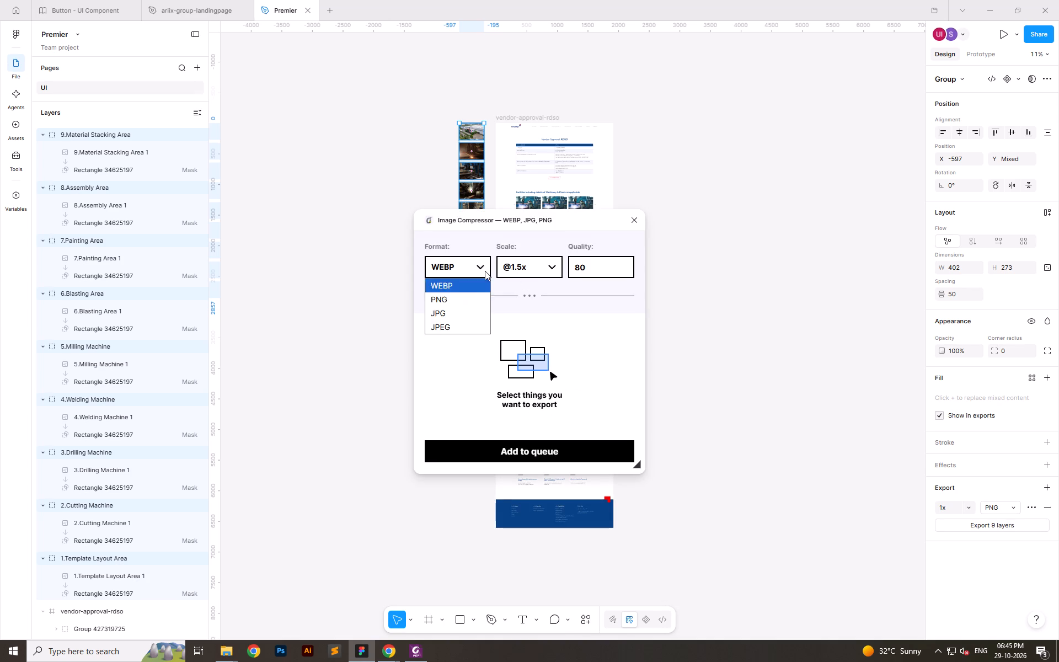
pyautogui.click(456, 316)
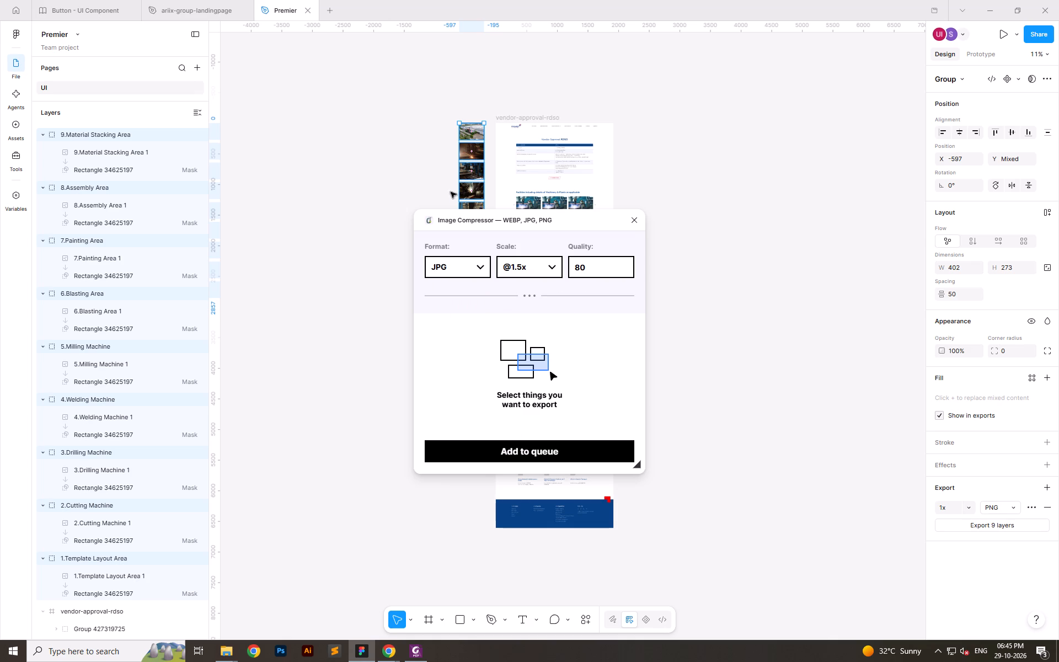
pyautogui.click(527, 449)
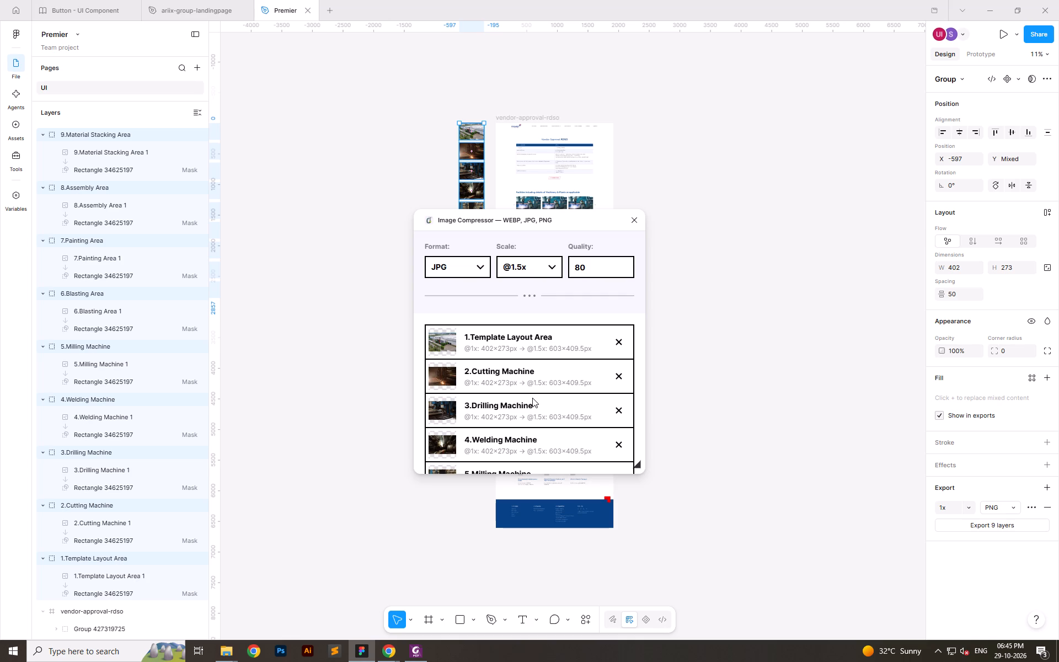
pyautogui.scroll(-6, 532, 397)
pyautogui.scroll(10, 532, 397)
pyautogui.click(531, 261)
pyautogui.click(531, 268)
pyautogui.click(515, 313)
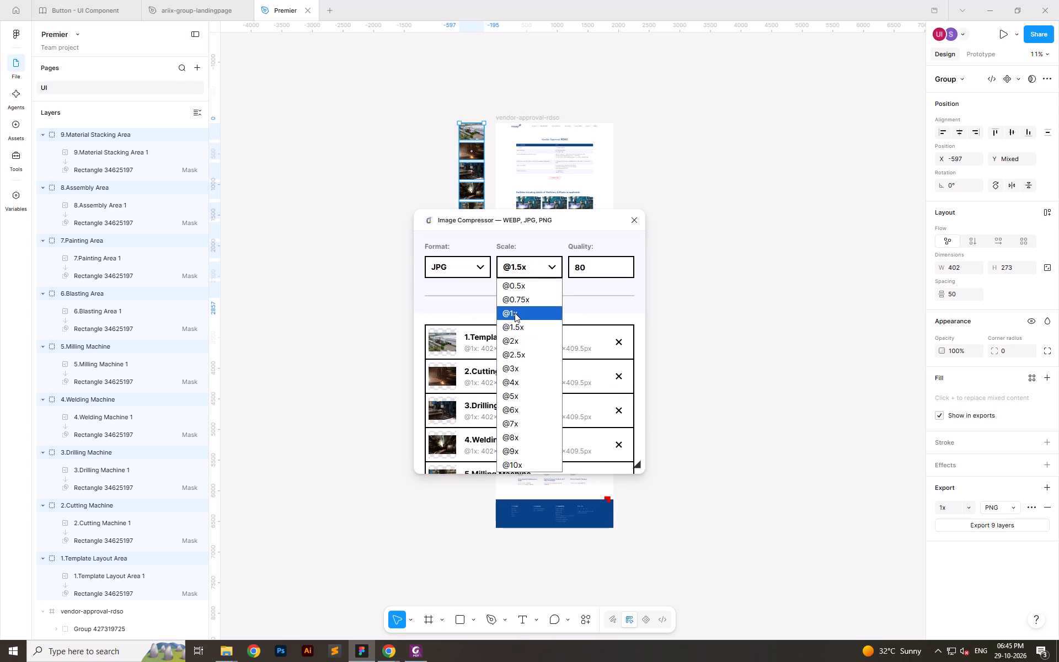
pyautogui.click(576, 296)
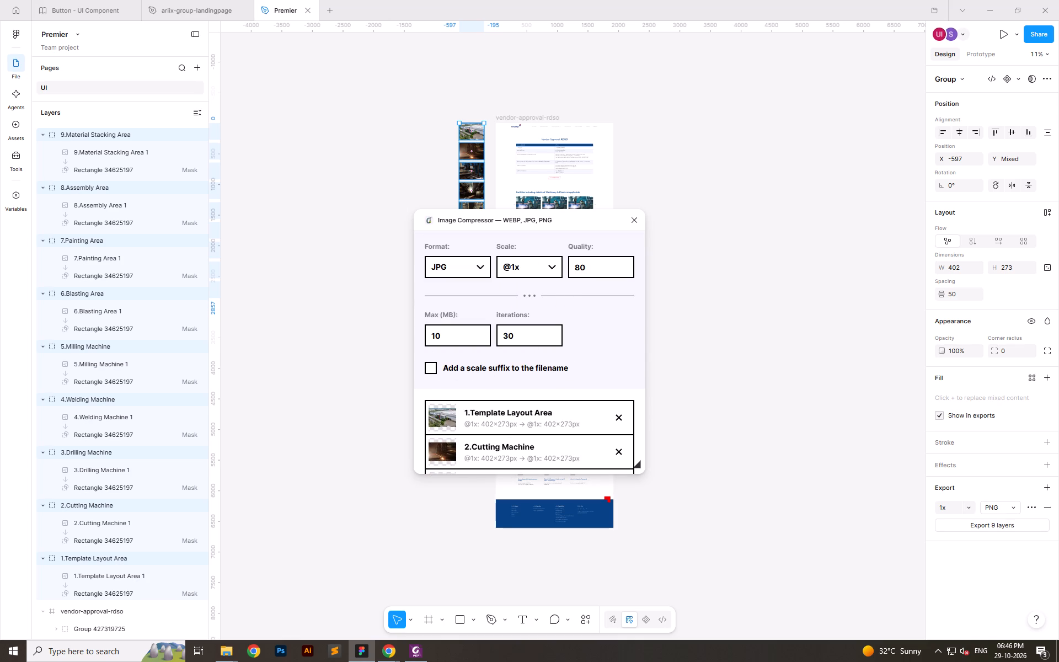
pyautogui.moveTo(447, 338); pyautogui.dragTo(432, 341)
pyautogui.scroll(-6, 575, 349)
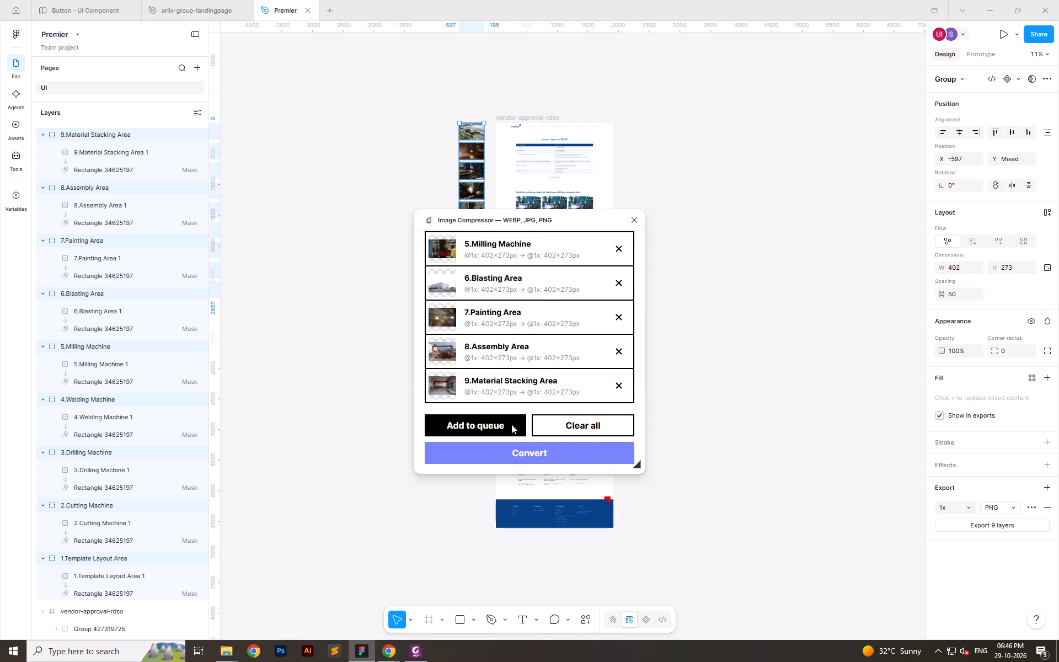
pyautogui.scroll(6, 502, 390)
pyautogui.press('5')
pyautogui.scroll(-6, 518, 338)
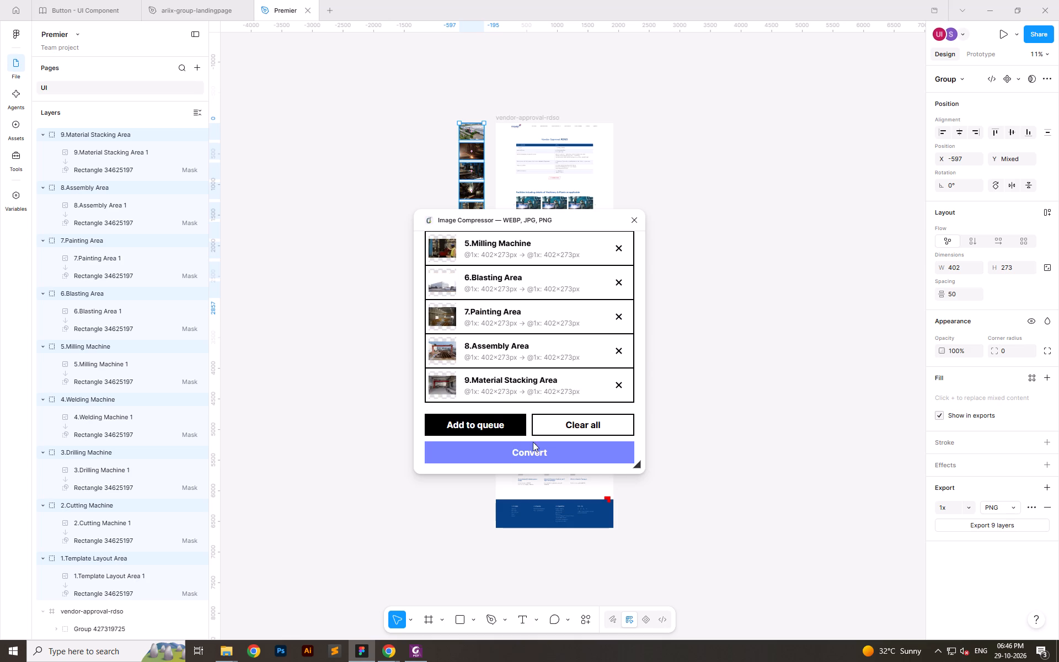
pyautogui.scroll(5, 503, 384)
pyautogui.click(432, 337)
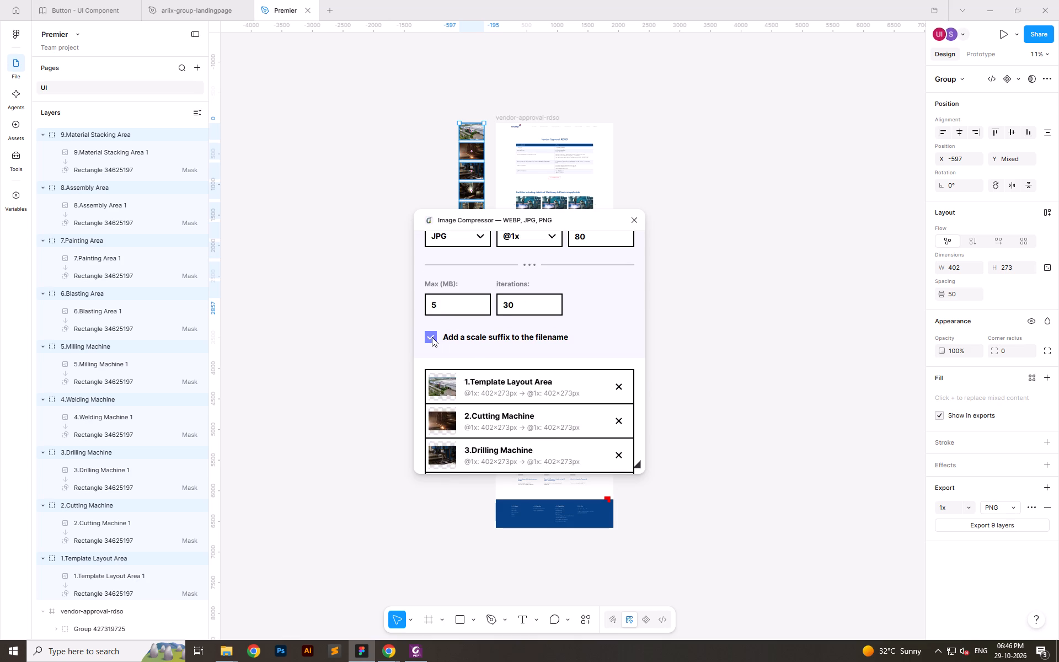
pyautogui.click(432, 337)
# Convert the nine queued images and save the resulting ZIP archive in Downloads.
pyautogui.scroll(-10, 586, 399)
pyautogui.click(574, 451)
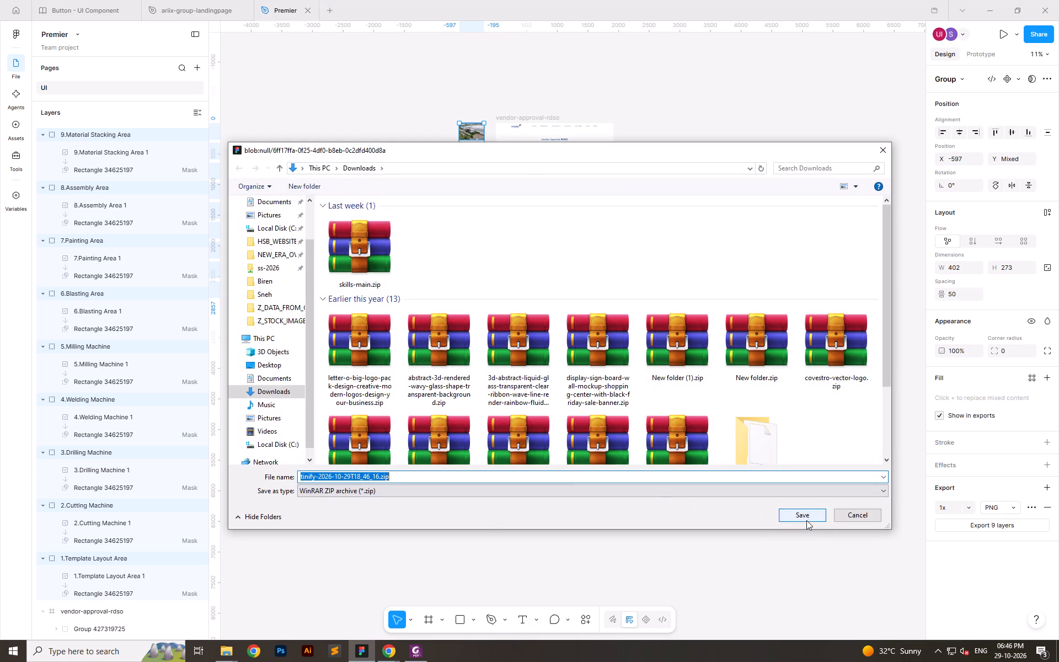
pyautogui.click(803, 515)
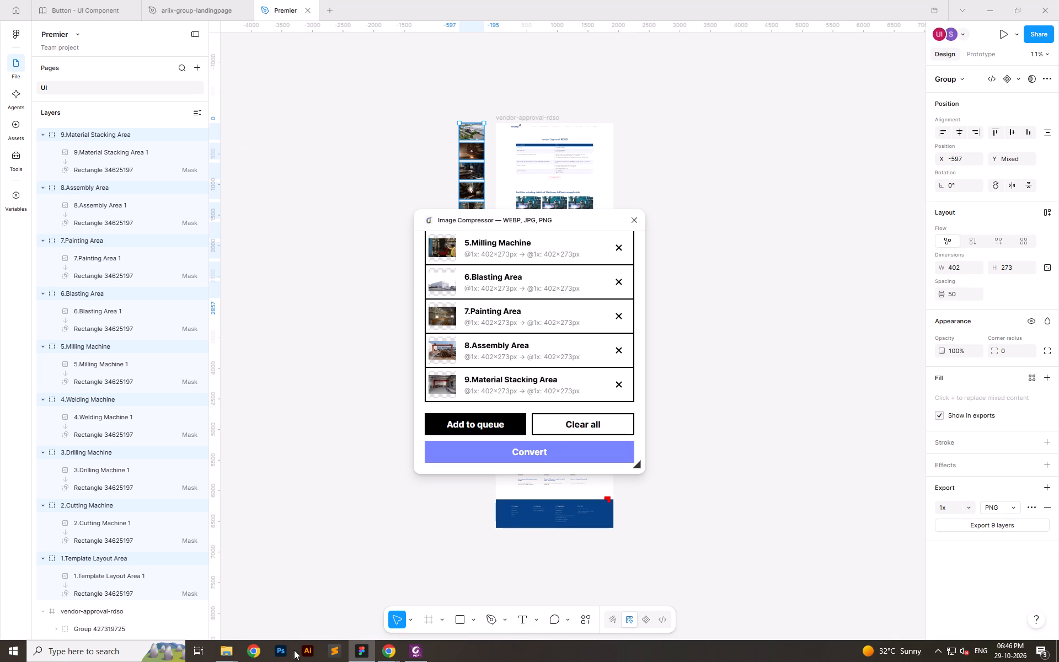
# Extract the newly saved tinify ZIP archive in the Downloads folder into its own folder and open that folder.
pyautogui.click(233, 656)
pyautogui.click(229, 597)
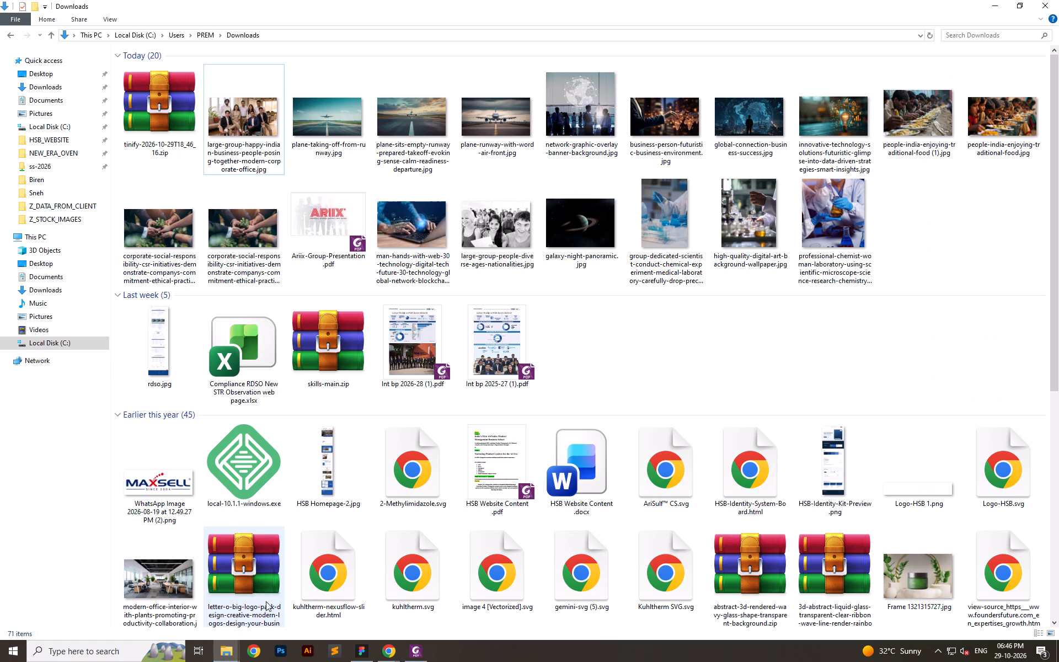
pyautogui.press('F5')
pyautogui.press('F5')
pyautogui.rightClick(136, 105)
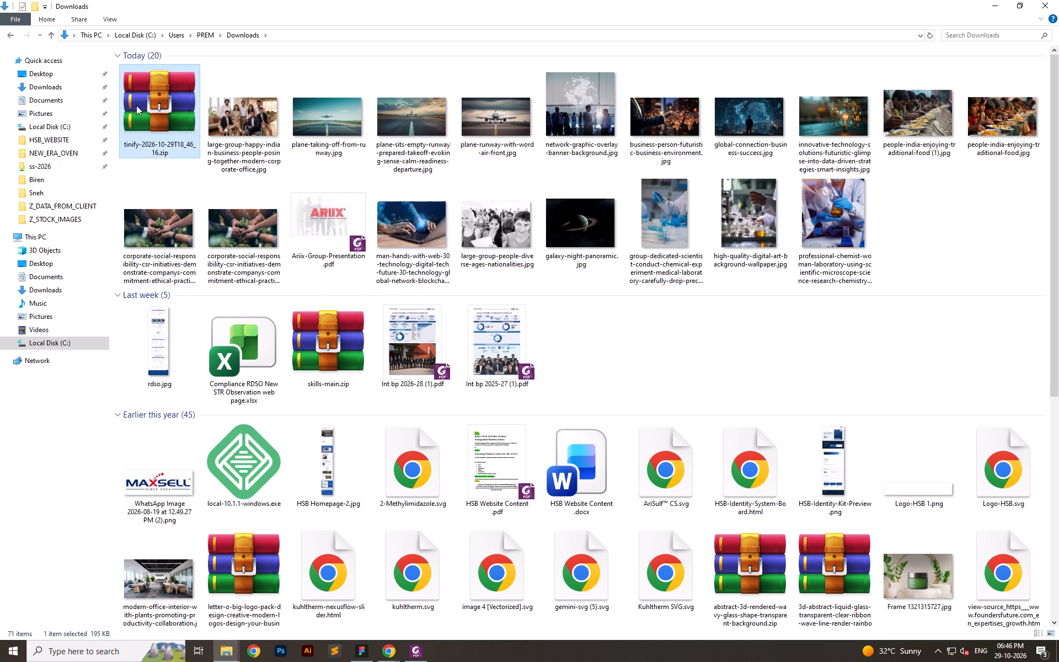
pyautogui.click(174, 185)
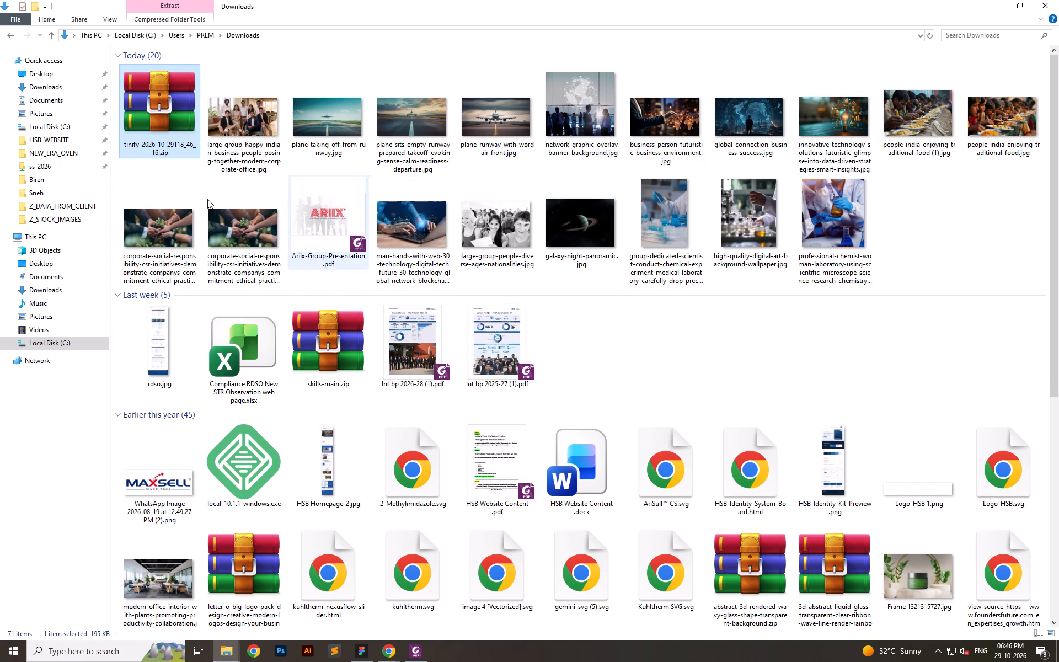
pyautogui.doubleClick(932, 246)
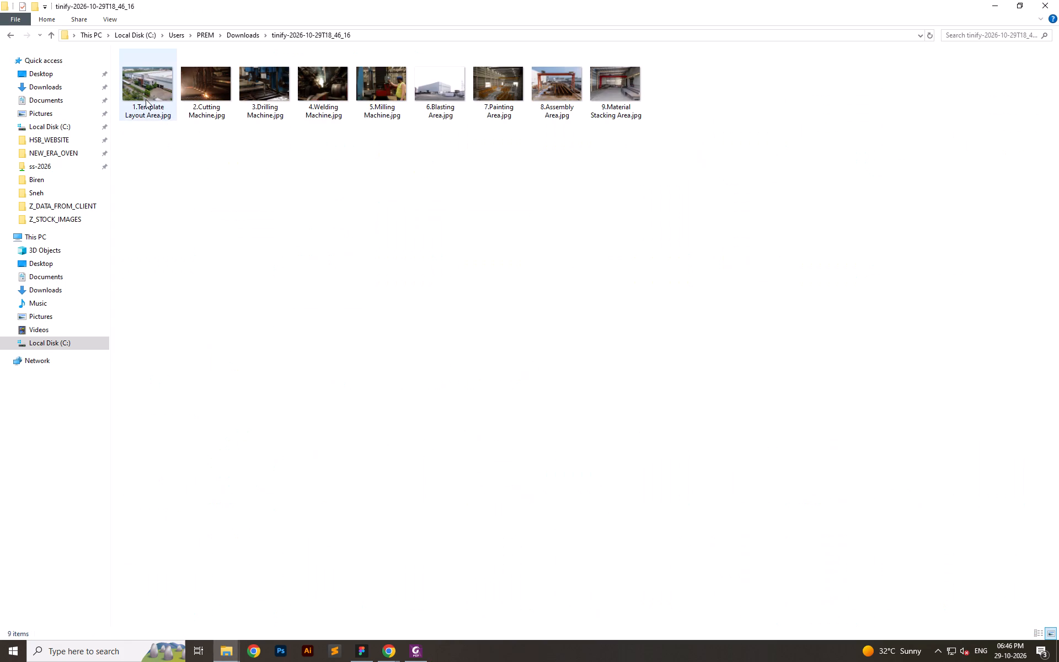
# Preview the exported JPGs from 1.Template Layout Area through 4.Welding Machine to check their quality.
pyautogui.doubleClick(146, 99)
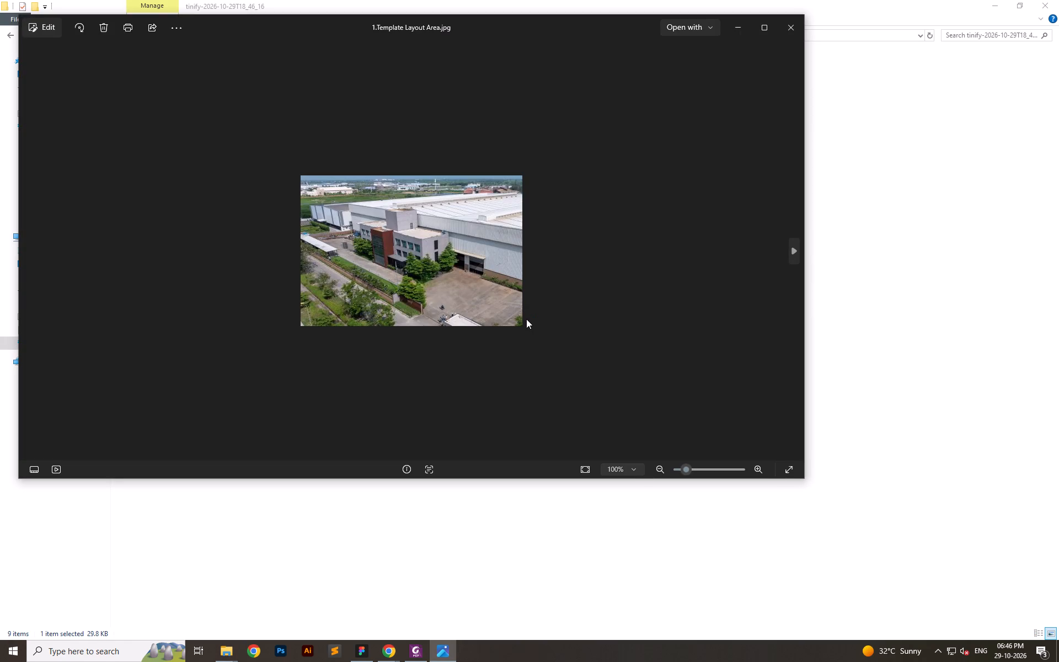
pyautogui.press('Right')
pyautogui.press('Right')
pyautogui.press('Right')
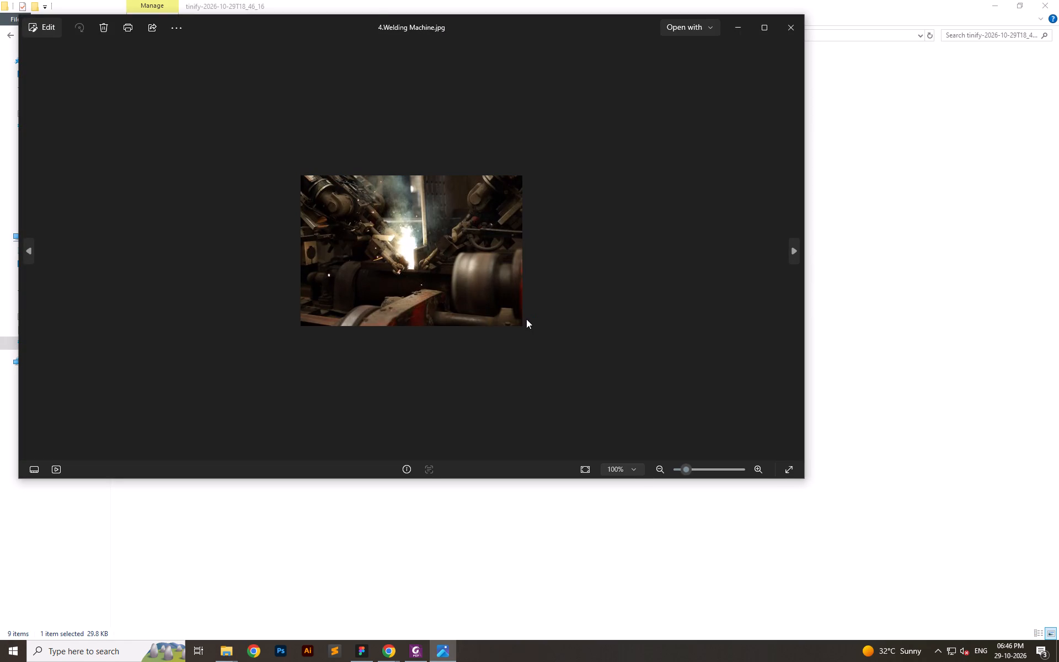
pyautogui.click(796, 32)
pyautogui.click(753, 350)
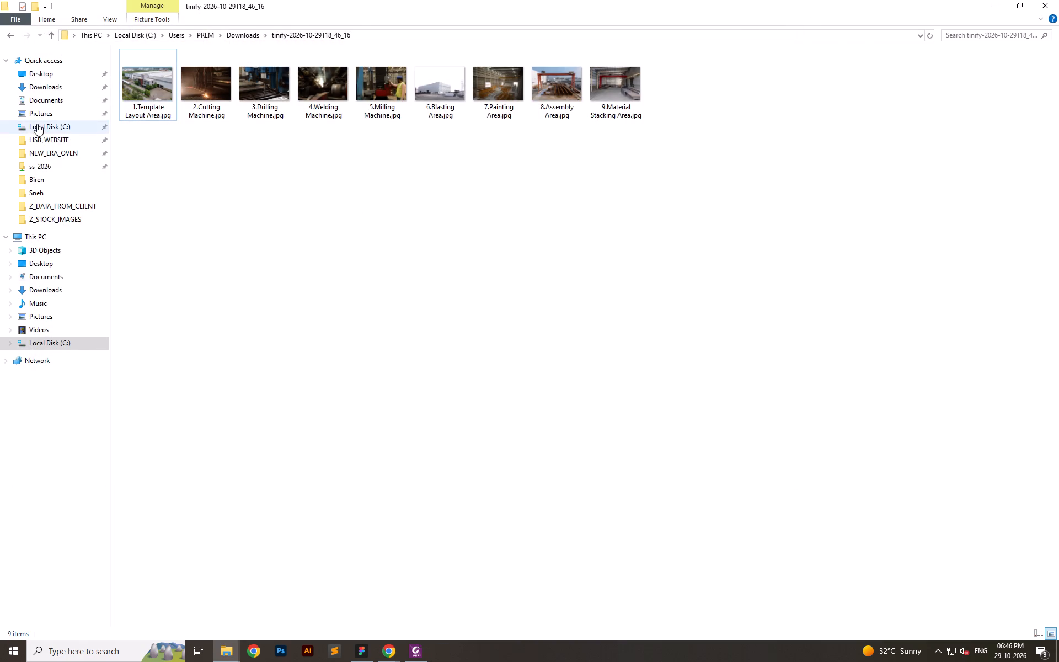
# Switch to Figma, clear all images from the Image Compressor queue, and close the plugin with nothing selected on the canvas.
pyautogui.hotkey('alt', 'Tab')
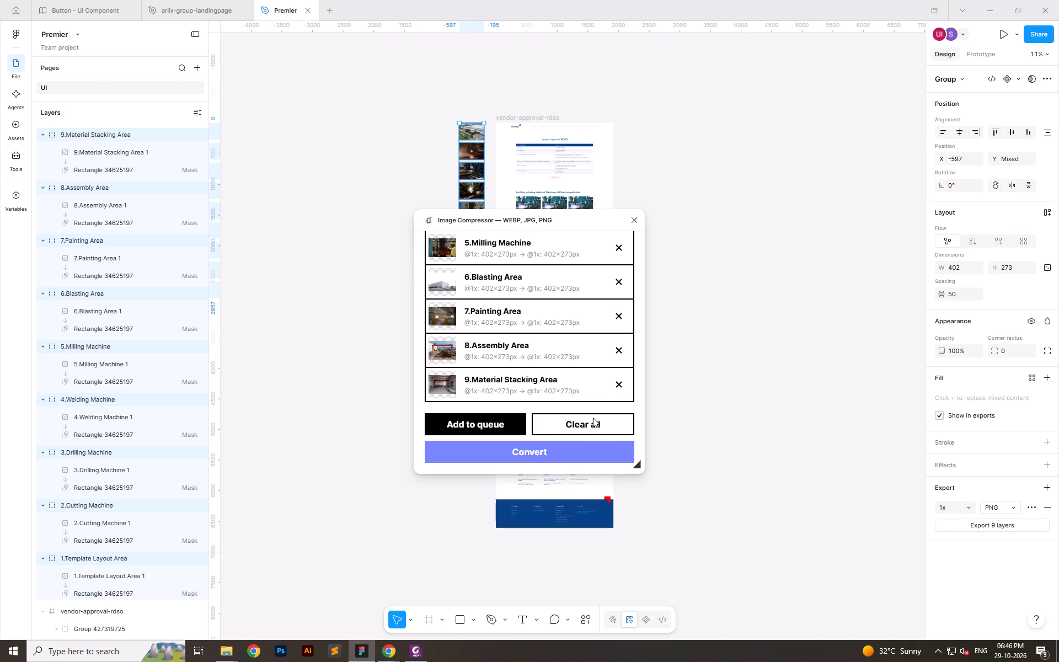
pyautogui.click(593, 418)
pyautogui.click(634, 221)
pyautogui.click(776, 225)
# Export the 1.Template Layout Area group directly as a JPEG at 1x and save it in Downloads.
pyautogui.click(479, 137)
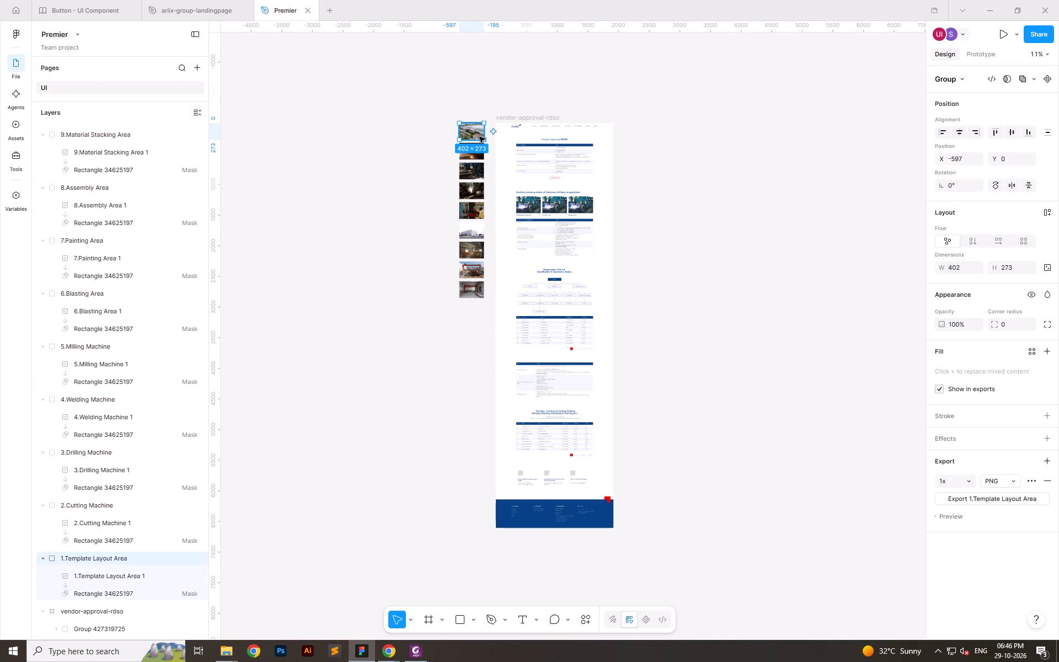
pyautogui.click(1010, 496)
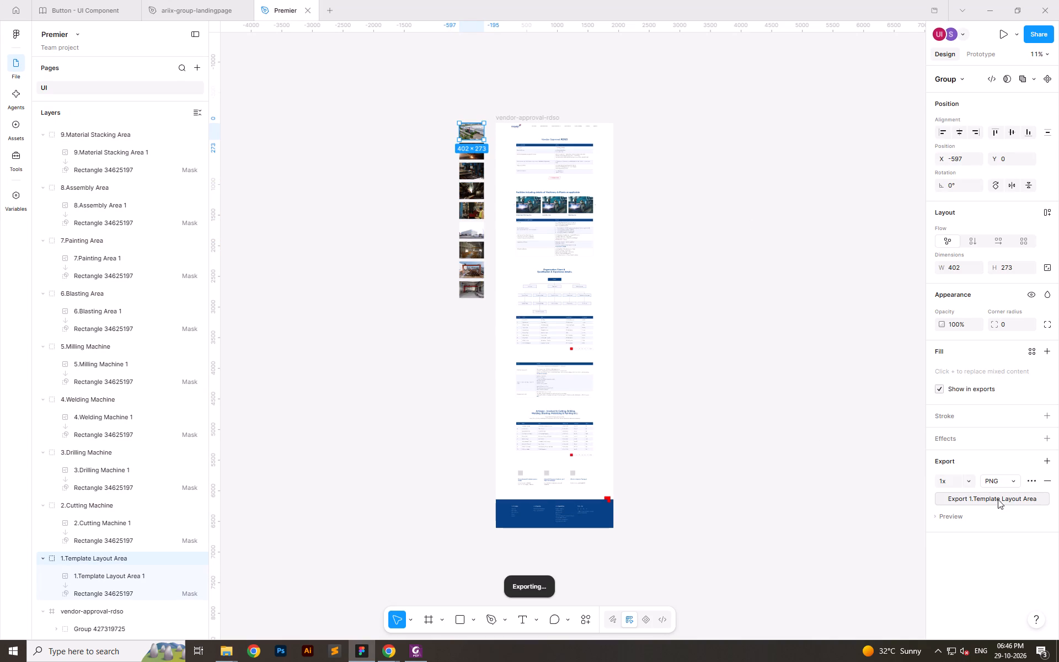
pyautogui.press('Escape')
pyautogui.click(989, 486)
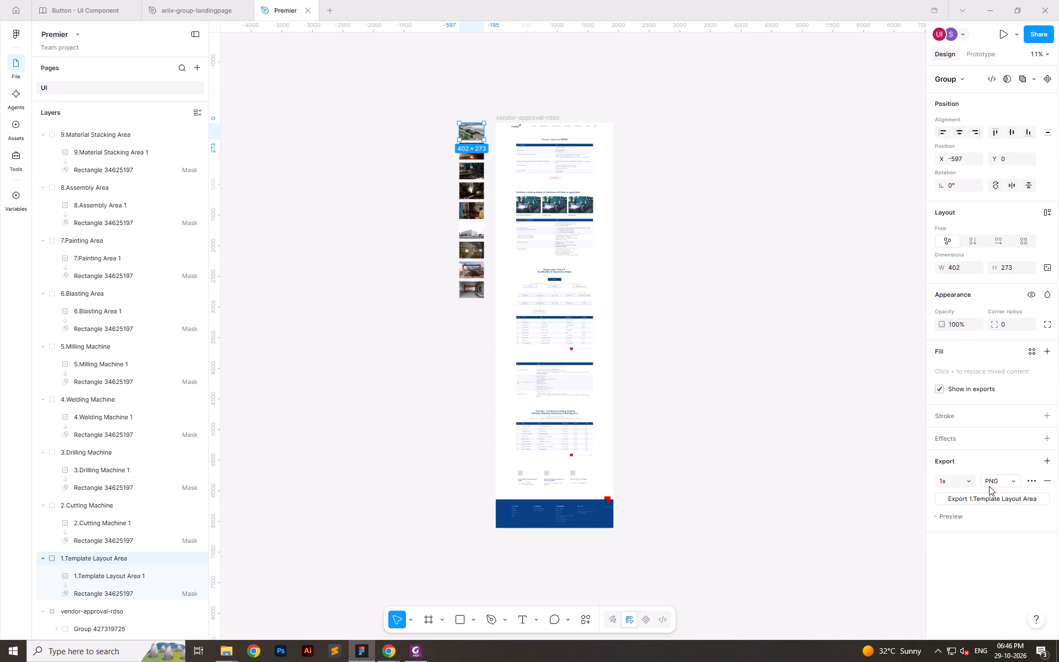
pyautogui.click(993, 493)
pyautogui.click(981, 496)
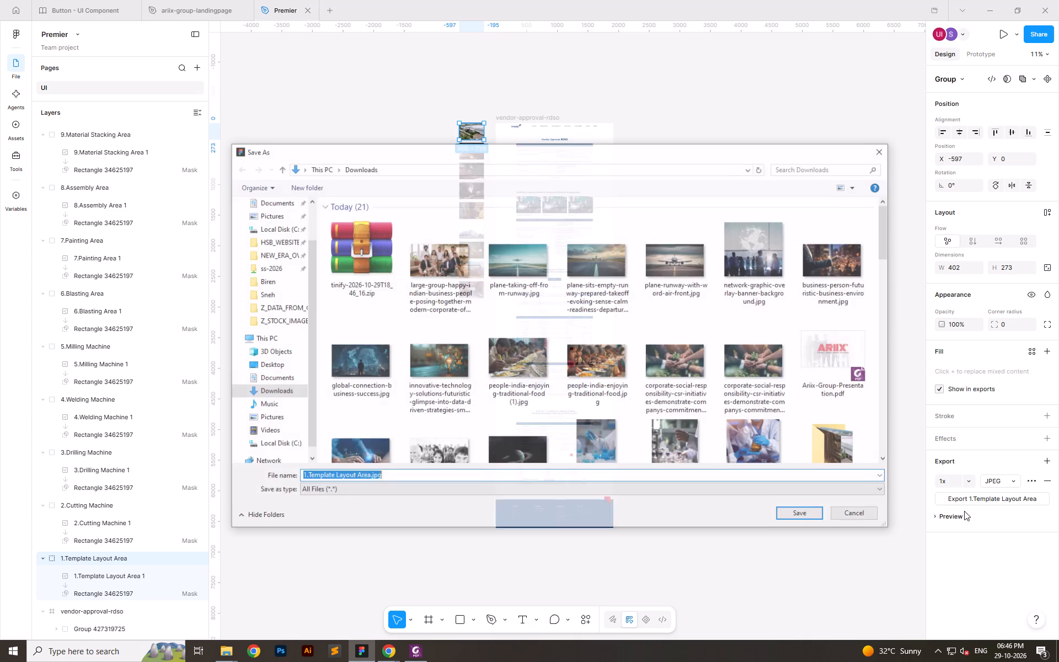
pyautogui.click(807, 516)
# Check the directly exported 1.Template Layout Area.jpg in the Downloads folder.
pyautogui.hotkey('alt', 'Tab')
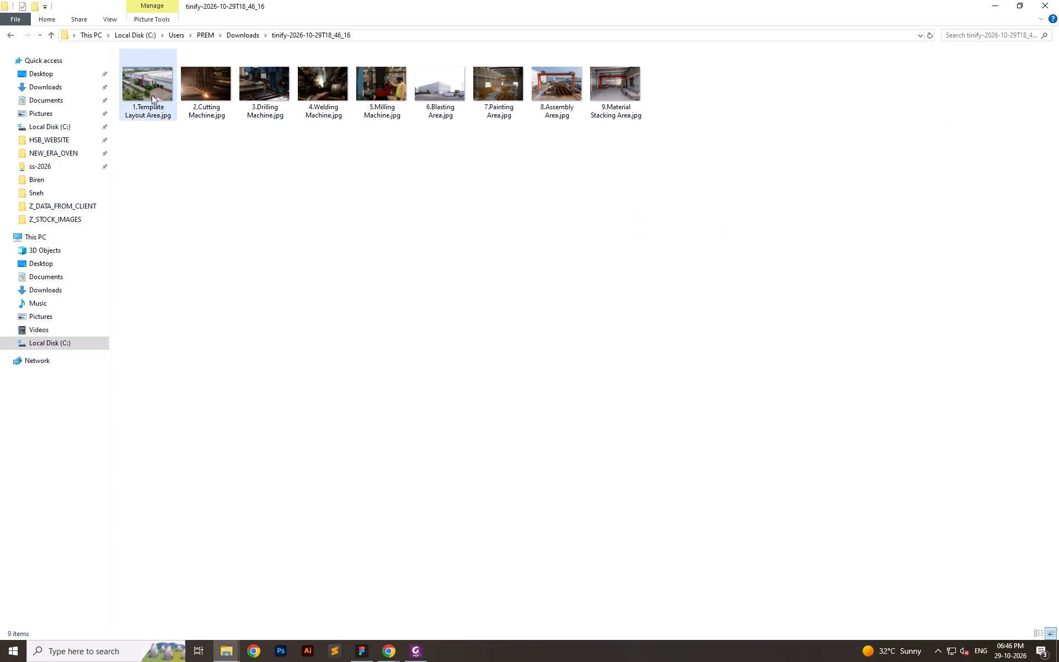
pyautogui.click(243, 34)
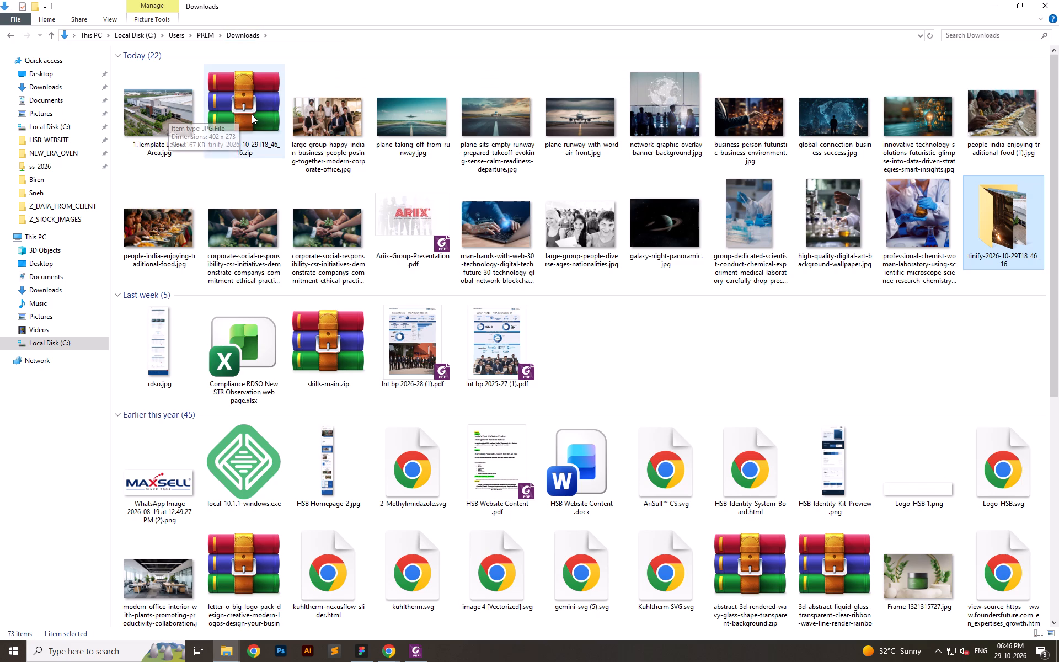
pyautogui.hotkey('alt', 'Tab')
pyautogui.click(415, 285)
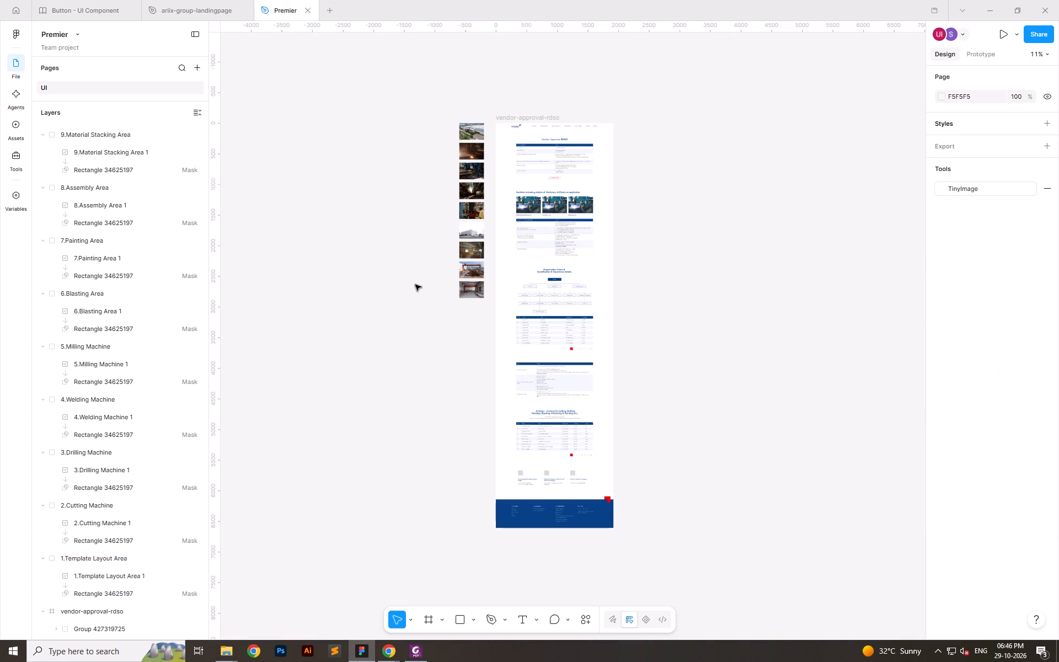
# Switch to File Explorer and open the extracted tinify folder in Downloads.
pyautogui.hotkey('alt', 'Tab')
pyautogui.click(761, 312)
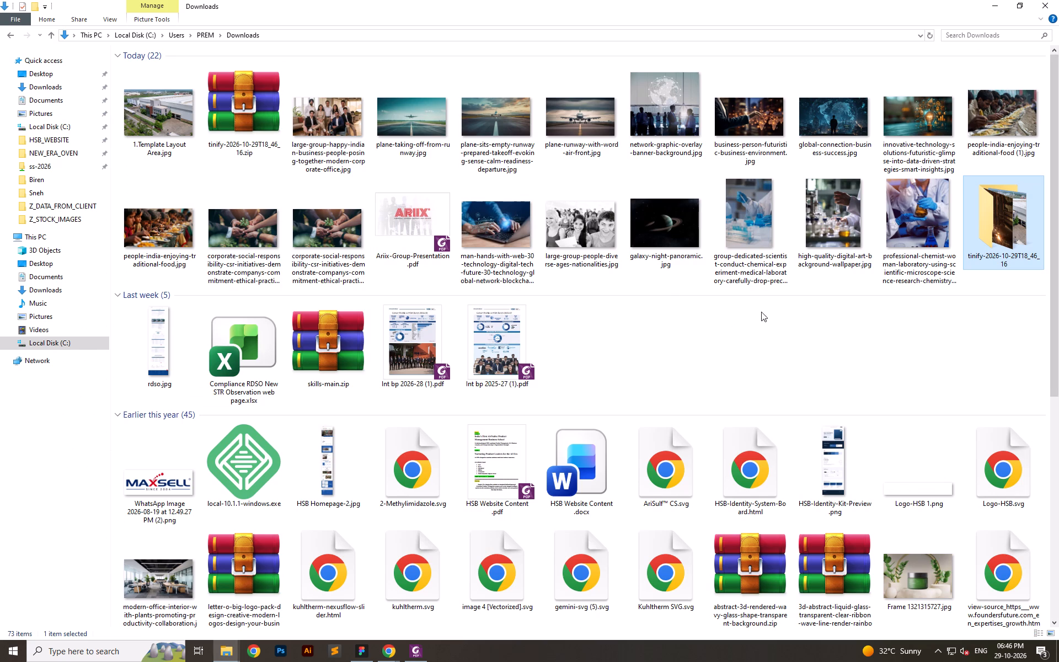
pyautogui.doubleClick(997, 217)
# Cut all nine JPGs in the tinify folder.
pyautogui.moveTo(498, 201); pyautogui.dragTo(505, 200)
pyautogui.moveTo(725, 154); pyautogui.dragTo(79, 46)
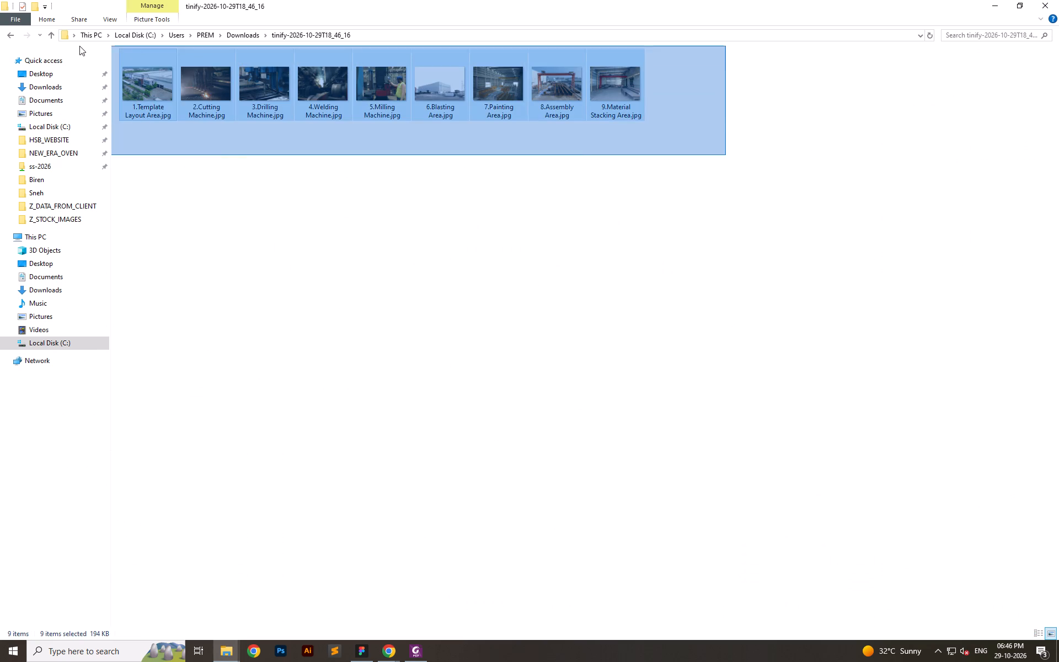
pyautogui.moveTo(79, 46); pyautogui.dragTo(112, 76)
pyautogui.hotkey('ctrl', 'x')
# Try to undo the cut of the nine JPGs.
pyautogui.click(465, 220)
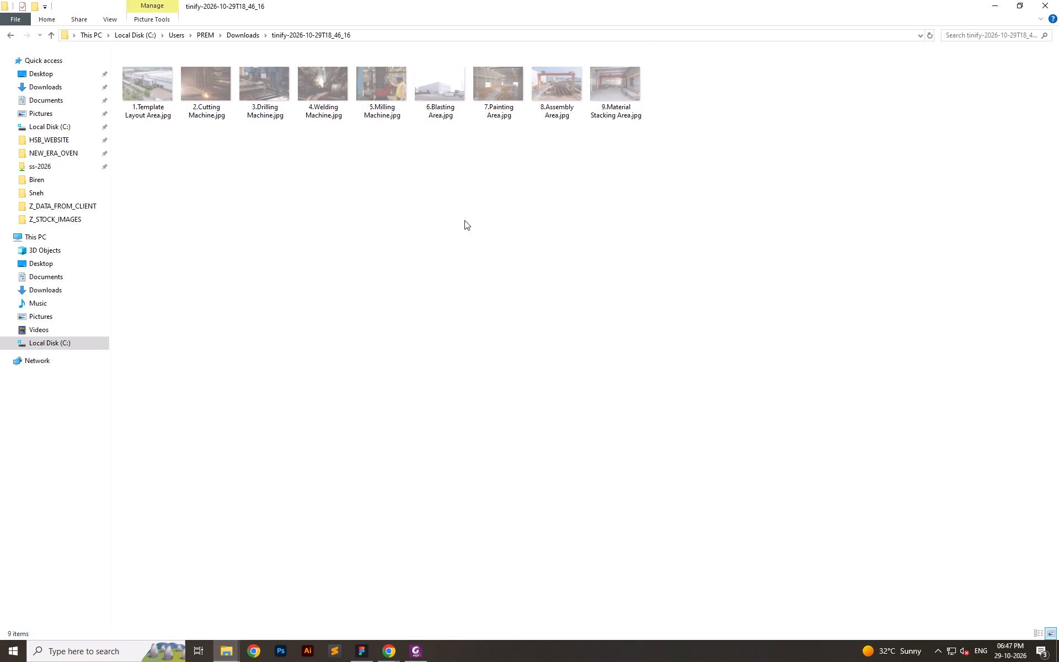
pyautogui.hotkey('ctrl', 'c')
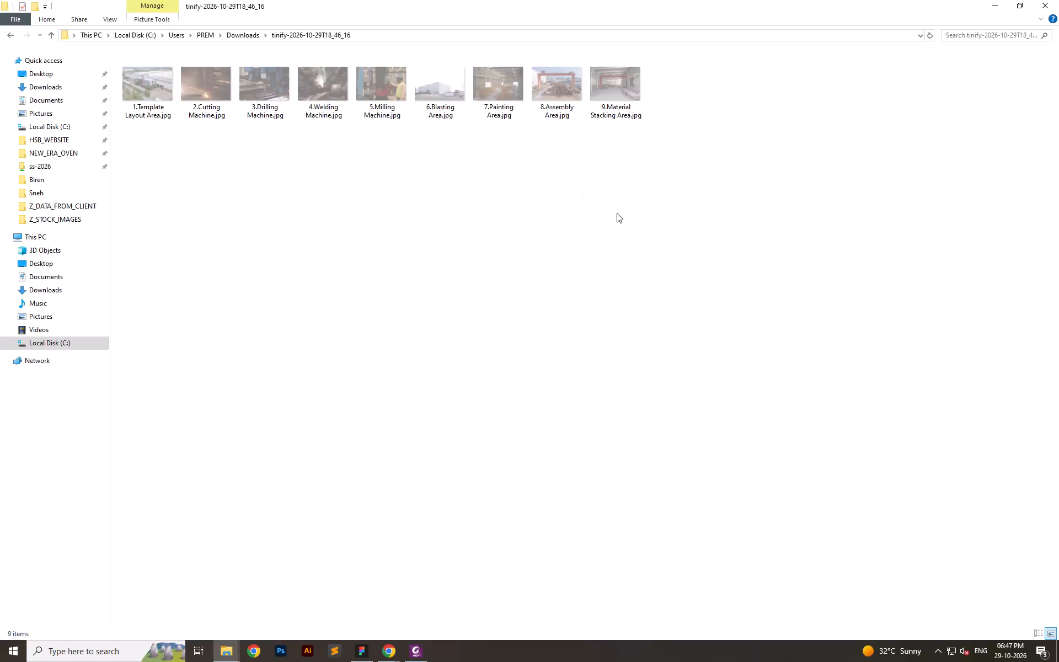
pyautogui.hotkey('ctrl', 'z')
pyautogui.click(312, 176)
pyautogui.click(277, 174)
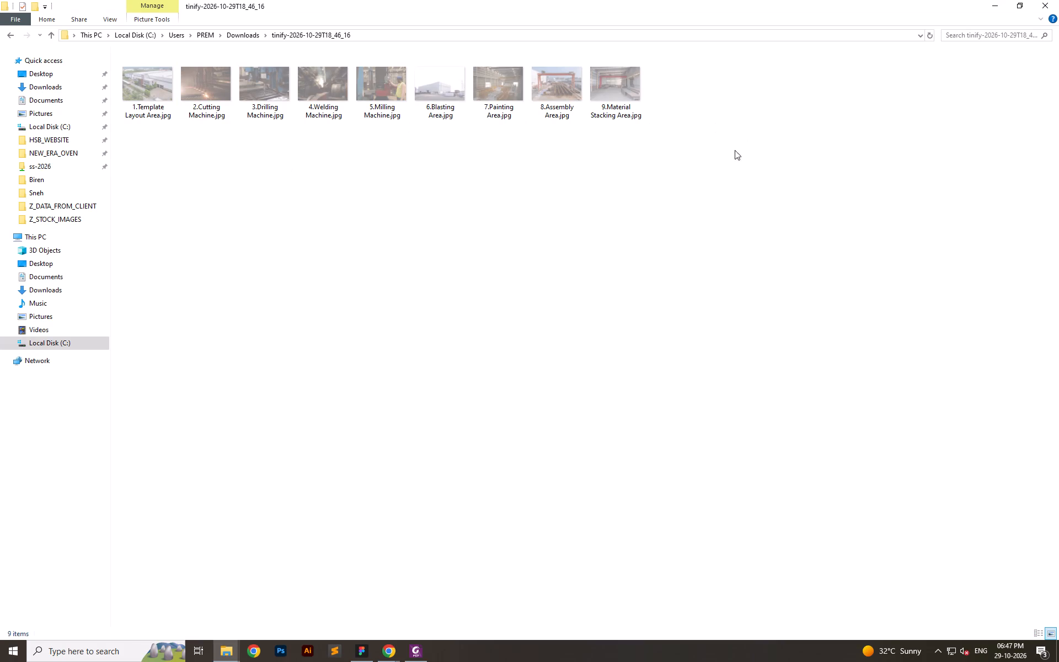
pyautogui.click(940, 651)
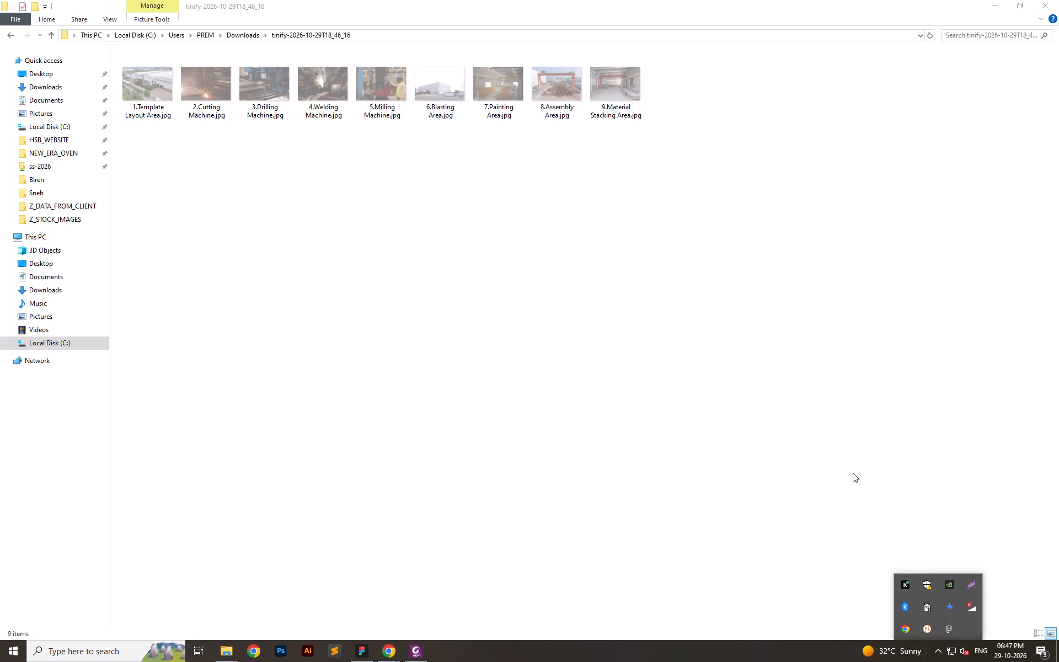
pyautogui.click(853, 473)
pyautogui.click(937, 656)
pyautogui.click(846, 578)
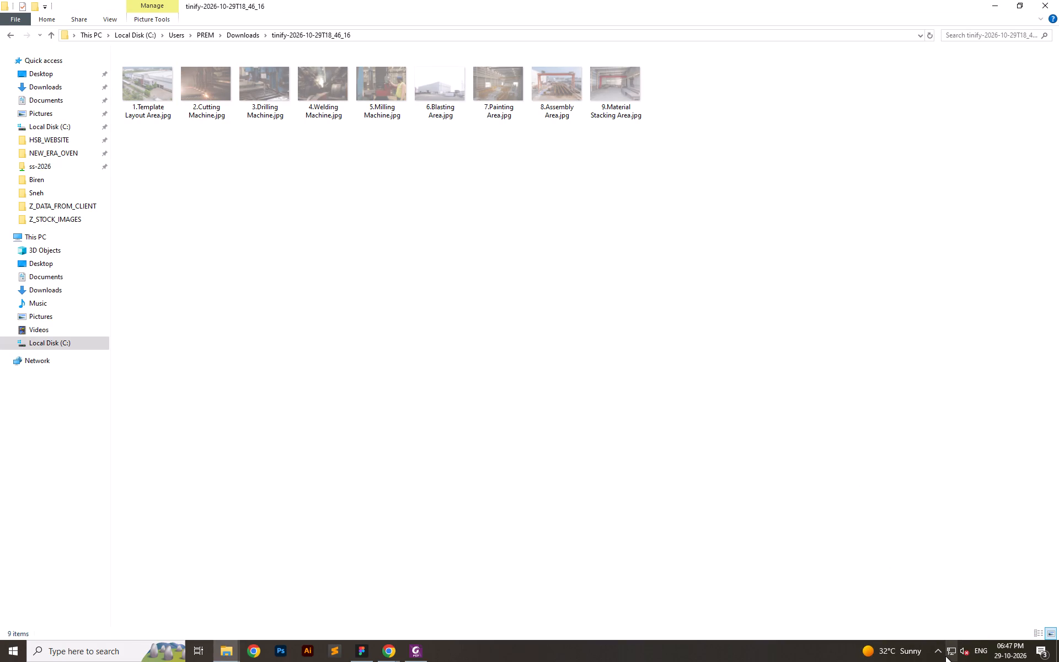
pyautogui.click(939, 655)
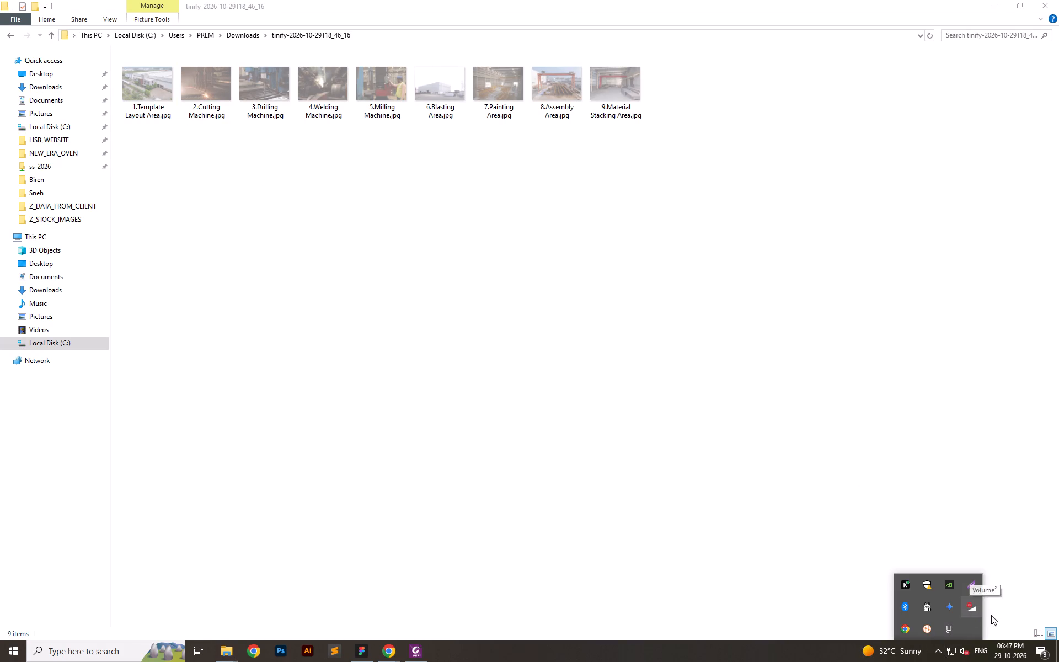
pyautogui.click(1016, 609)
# Clear all Windows notifications and close the notification centre.
pyautogui.click(1037, 655)
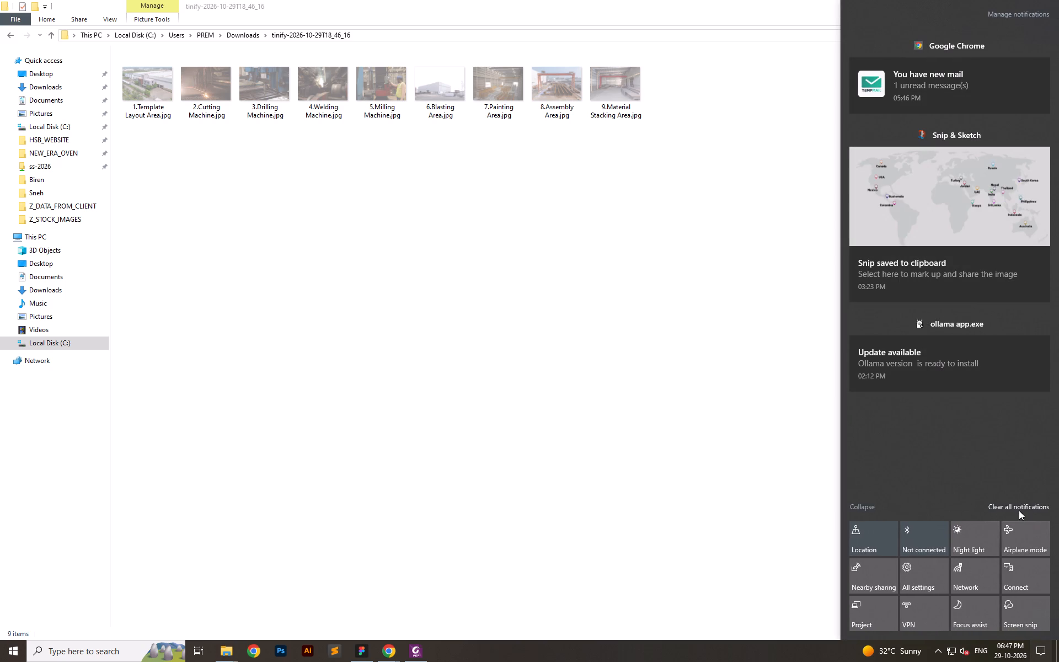
pyautogui.click(1019, 510)
pyautogui.click(789, 471)
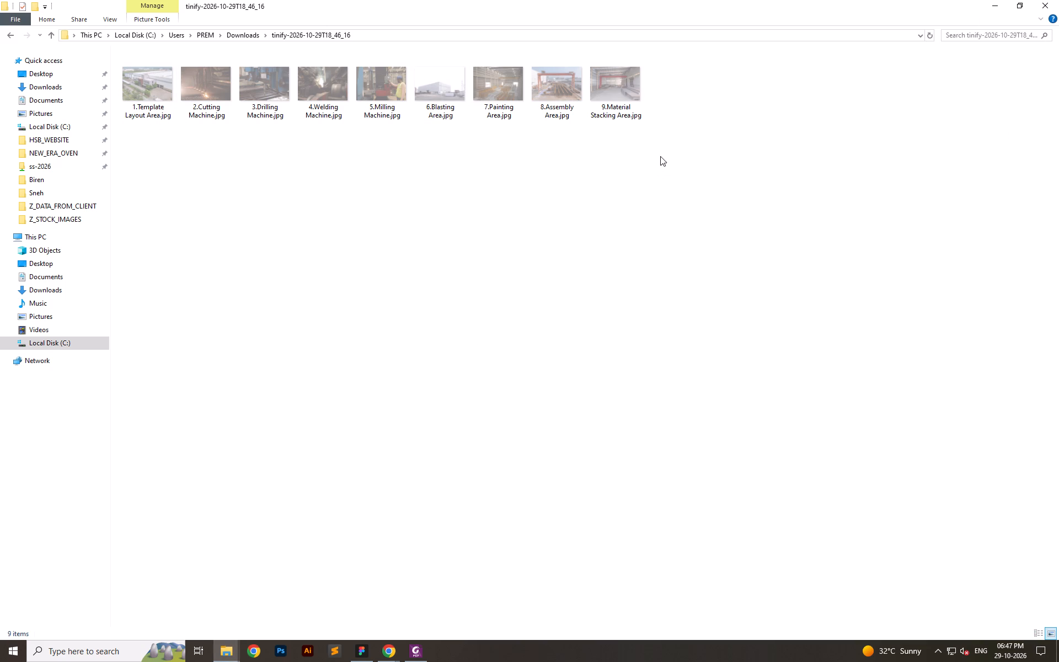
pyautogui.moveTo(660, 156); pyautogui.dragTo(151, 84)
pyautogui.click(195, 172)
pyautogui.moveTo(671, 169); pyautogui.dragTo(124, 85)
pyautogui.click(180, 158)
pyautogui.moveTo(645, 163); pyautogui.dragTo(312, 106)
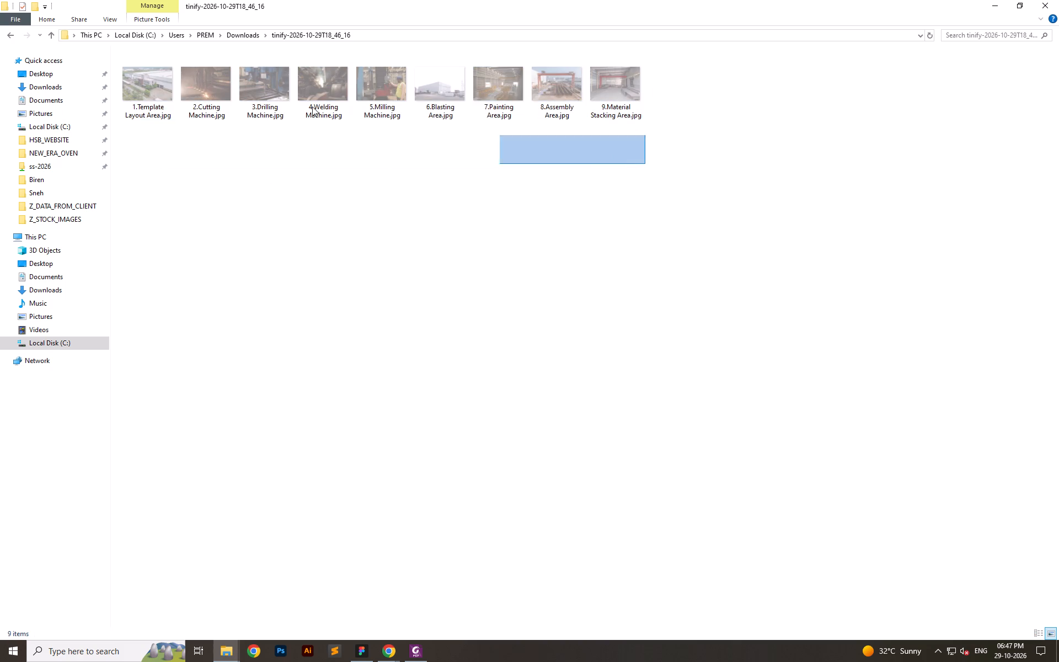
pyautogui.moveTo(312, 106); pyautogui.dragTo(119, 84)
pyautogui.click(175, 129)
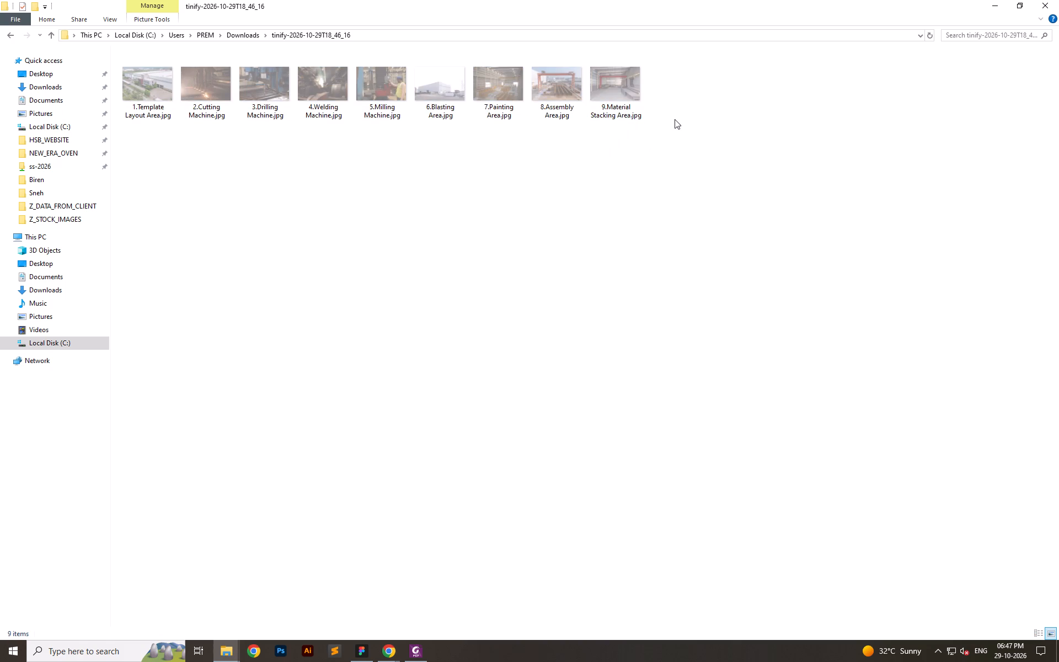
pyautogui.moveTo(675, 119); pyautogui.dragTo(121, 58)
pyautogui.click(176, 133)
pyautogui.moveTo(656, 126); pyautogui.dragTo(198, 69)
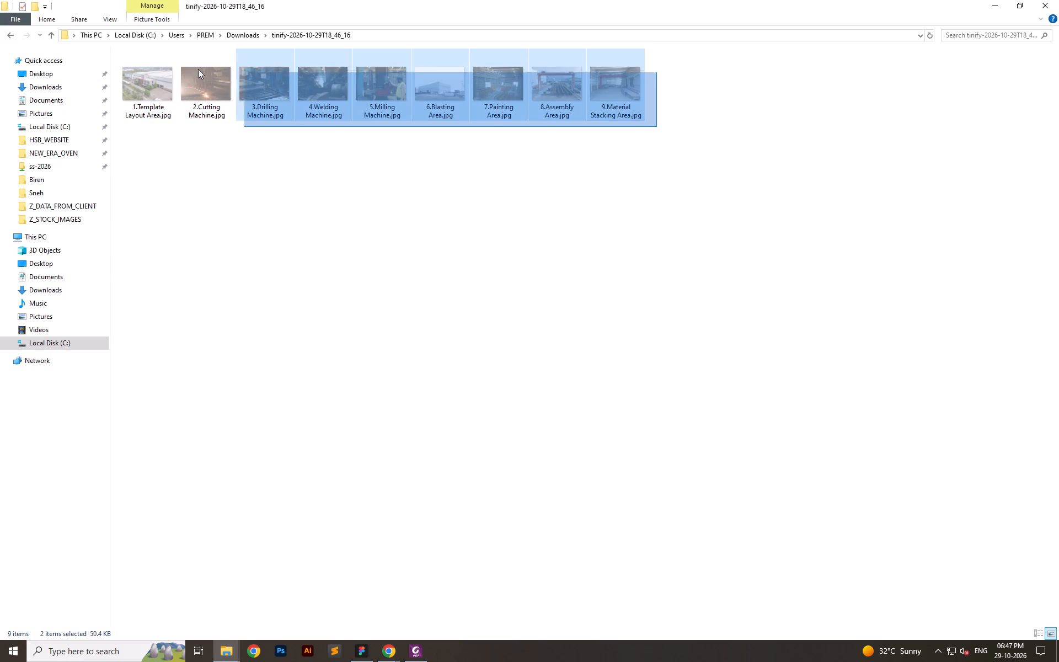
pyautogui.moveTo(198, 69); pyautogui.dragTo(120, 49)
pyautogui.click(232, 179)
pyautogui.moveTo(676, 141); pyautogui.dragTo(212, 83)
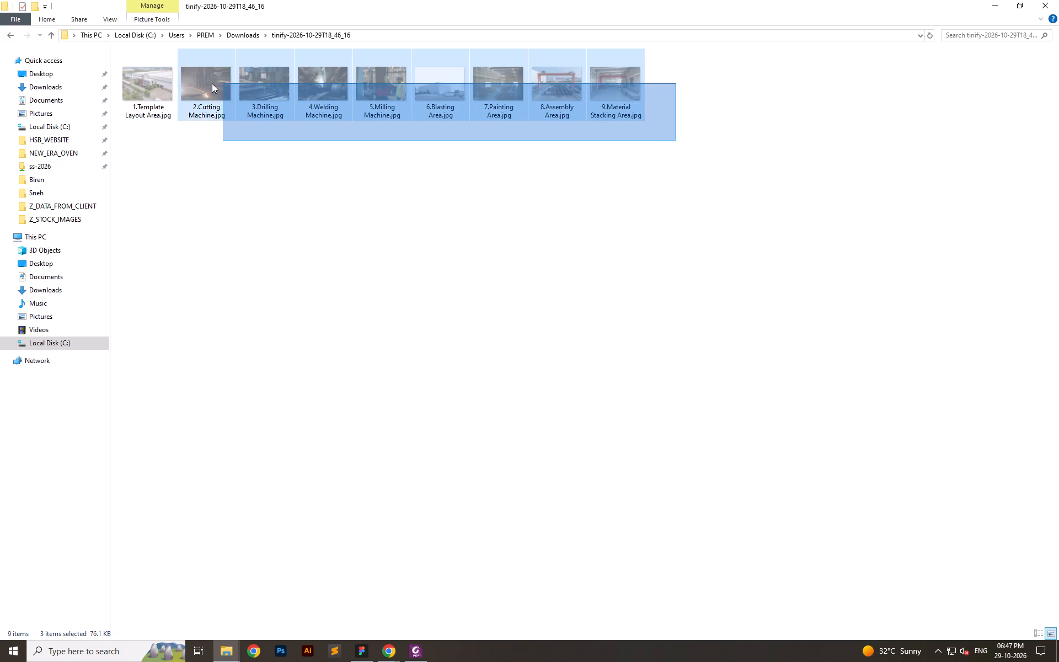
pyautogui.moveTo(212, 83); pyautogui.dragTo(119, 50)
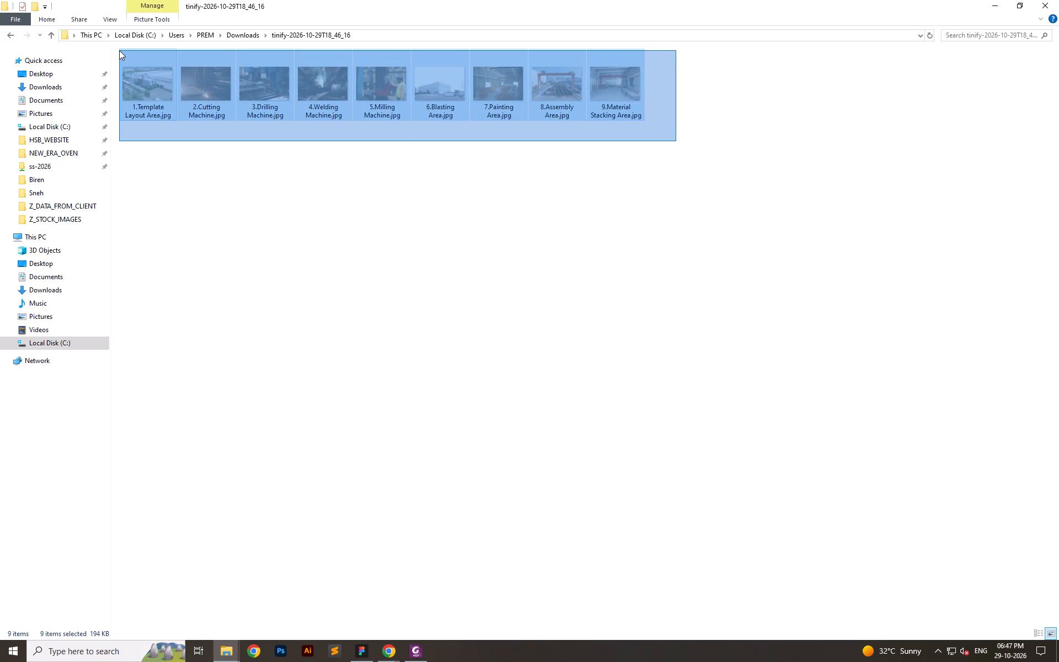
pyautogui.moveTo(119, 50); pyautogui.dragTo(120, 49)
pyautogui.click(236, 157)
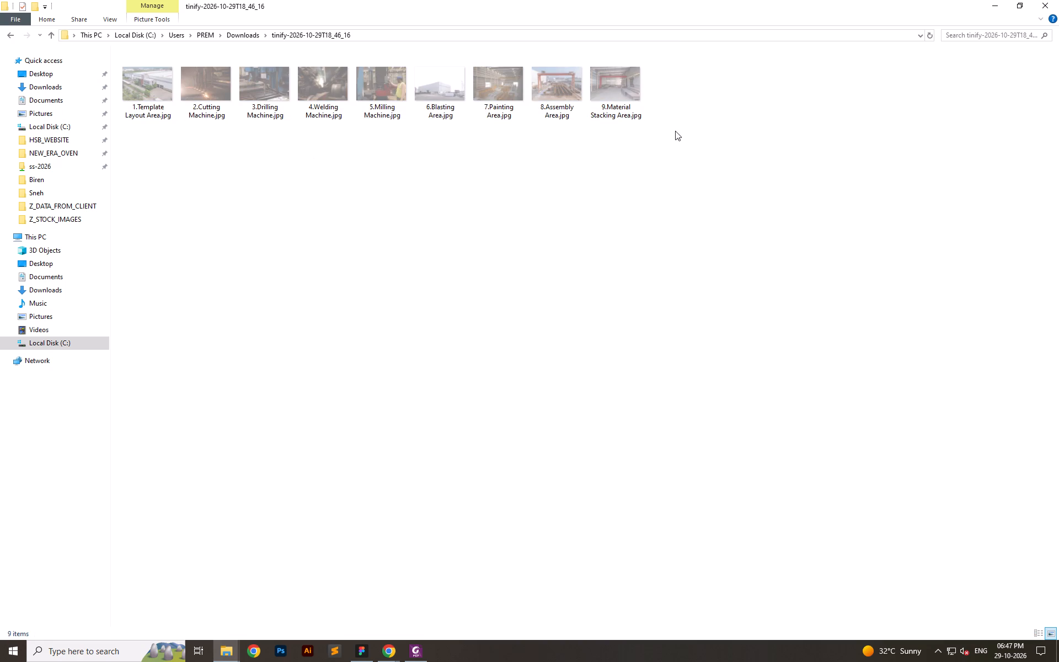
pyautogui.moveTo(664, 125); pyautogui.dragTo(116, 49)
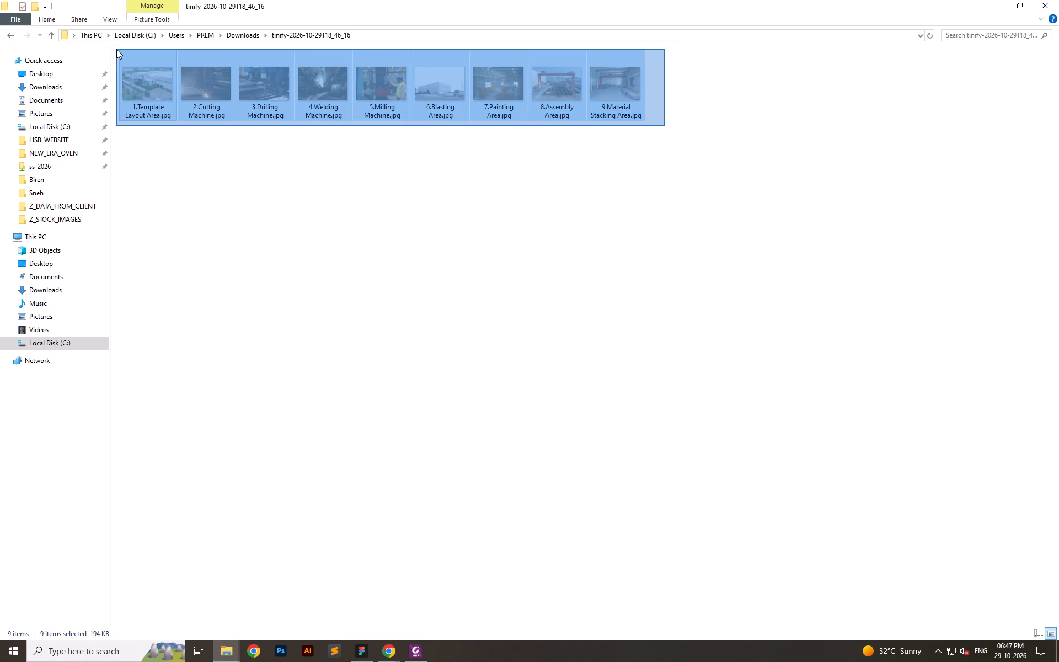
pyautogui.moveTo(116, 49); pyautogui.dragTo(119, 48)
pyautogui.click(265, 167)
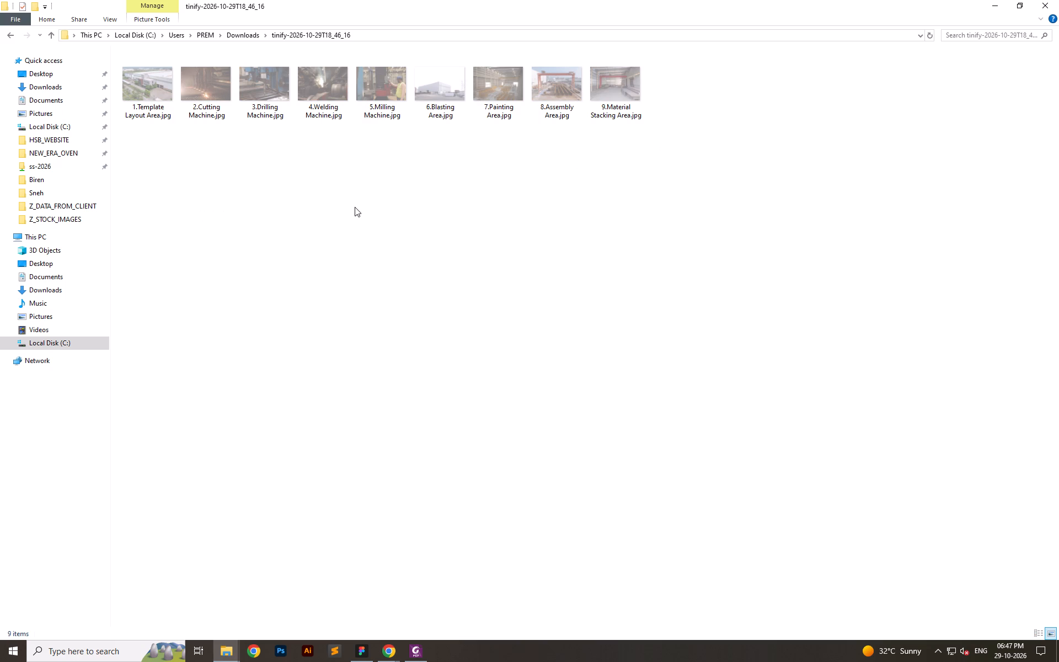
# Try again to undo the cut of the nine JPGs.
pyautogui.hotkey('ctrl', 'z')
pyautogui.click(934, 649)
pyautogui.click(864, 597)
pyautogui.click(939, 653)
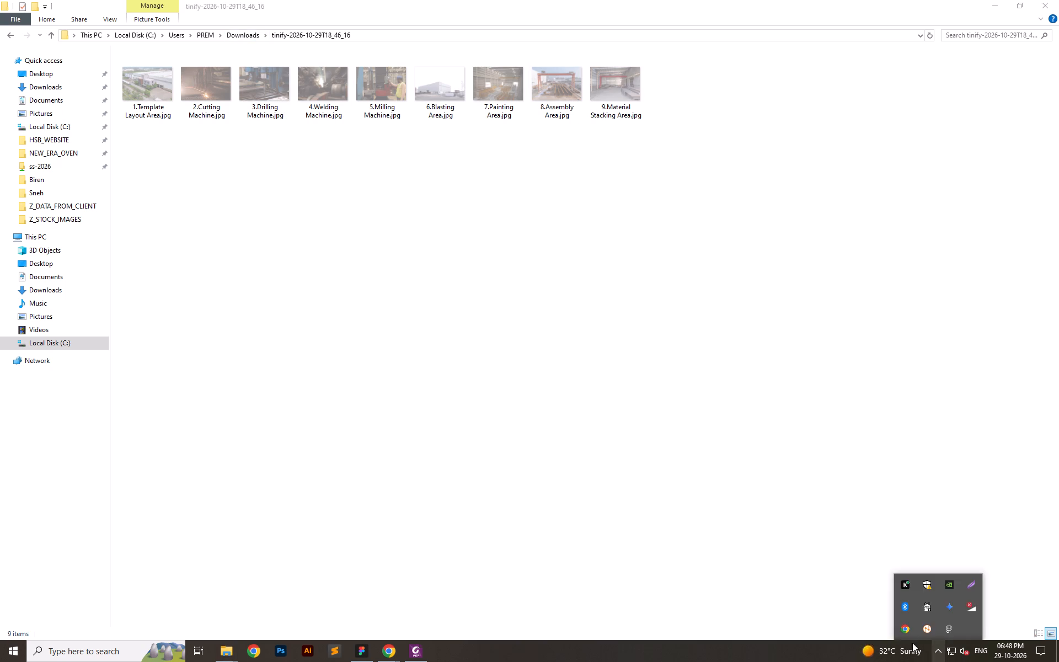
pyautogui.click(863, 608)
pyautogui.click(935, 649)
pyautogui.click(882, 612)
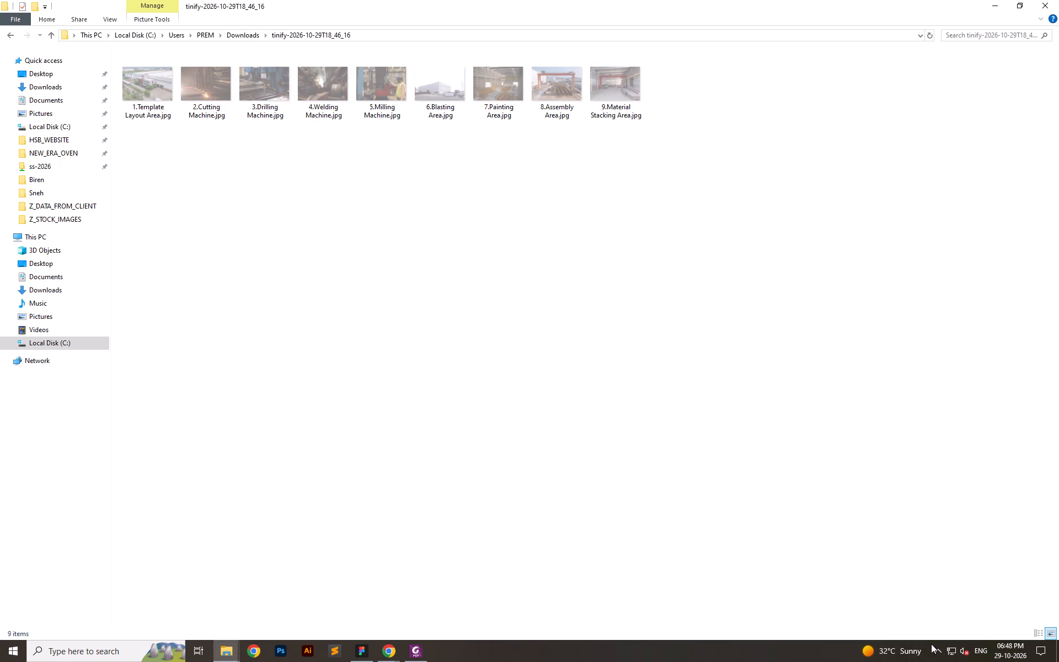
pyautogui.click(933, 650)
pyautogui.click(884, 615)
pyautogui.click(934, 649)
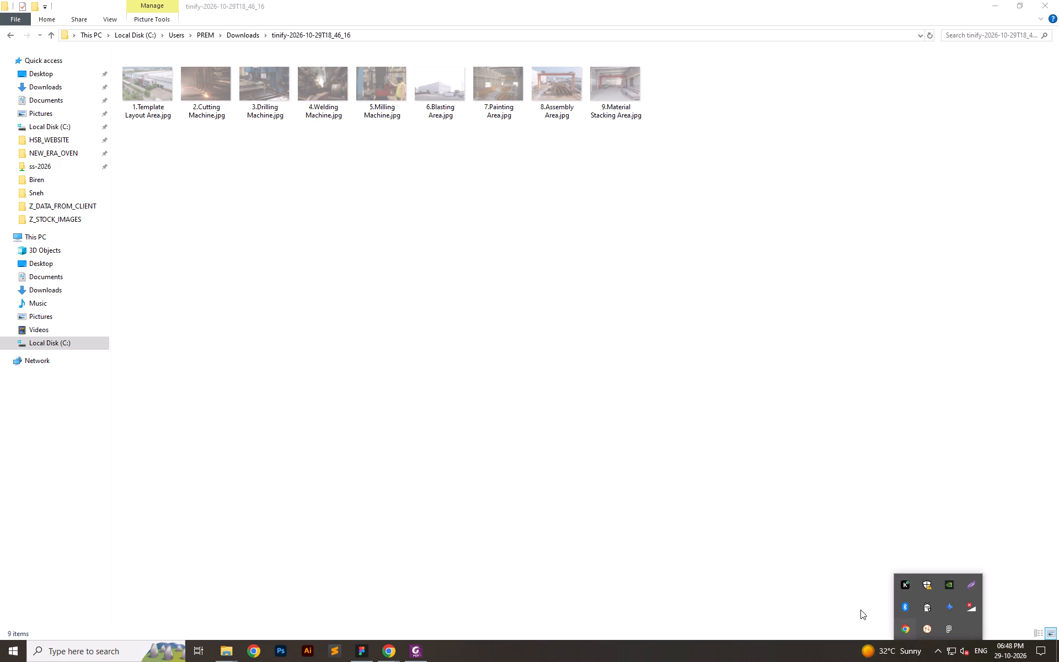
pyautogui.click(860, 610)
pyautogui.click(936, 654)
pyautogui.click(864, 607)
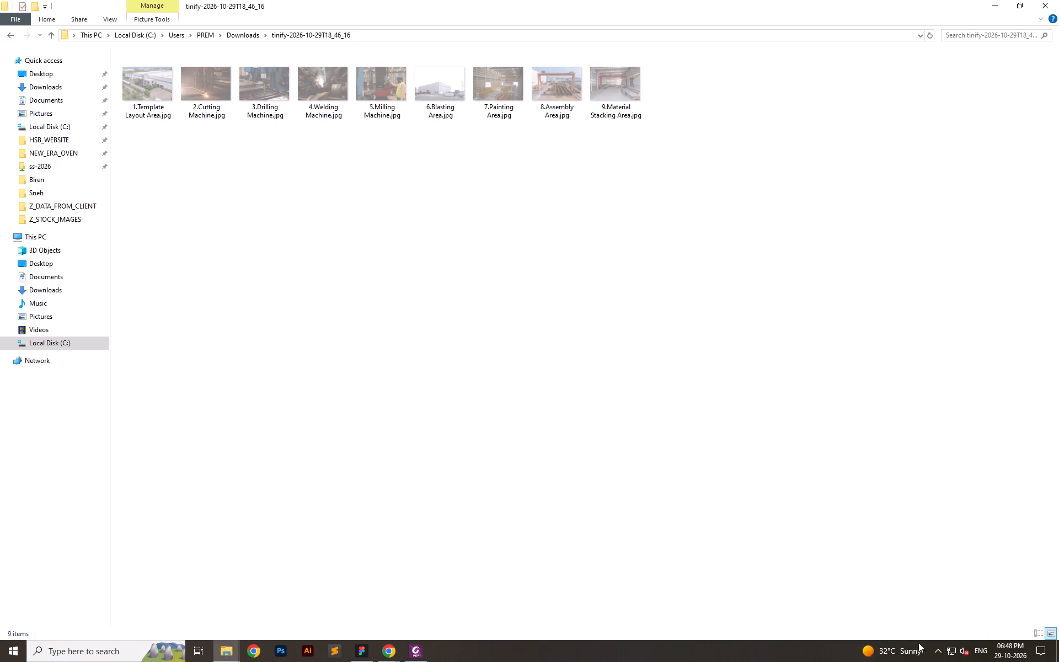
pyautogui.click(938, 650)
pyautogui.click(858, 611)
# Copy all nine JPGs in the tinify folder, from 1.Template Layout Area to 9.Material Stacking Area, to the clipboard.
pyautogui.moveTo(660, 147); pyautogui.dragTo(133, 85)
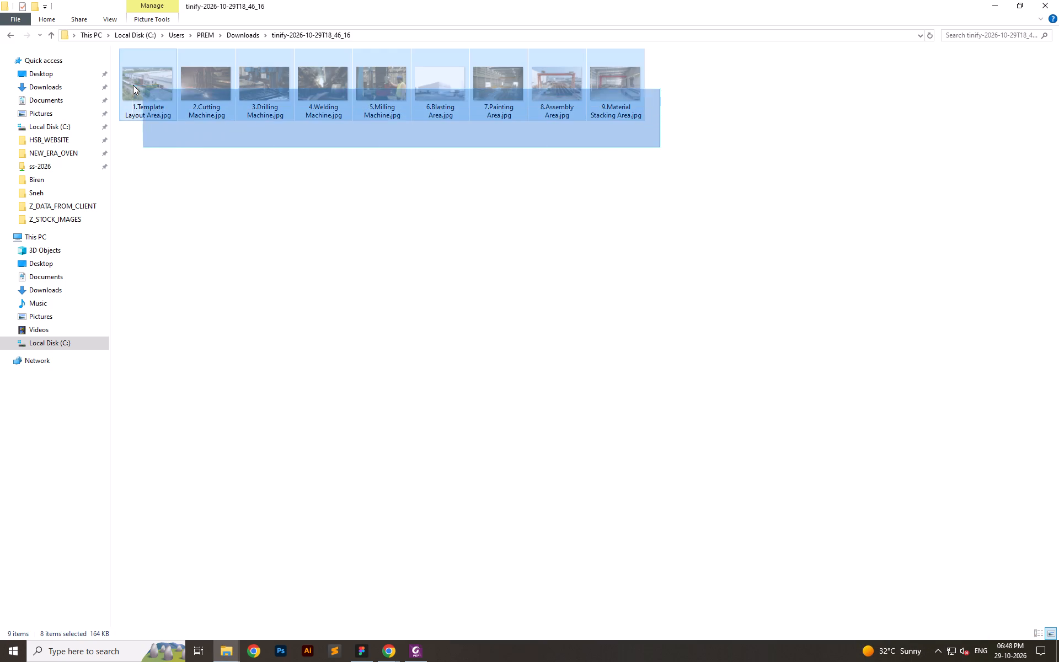
pyautogui.moveTo(133, 85); pyautogui.dragTo(132, 85)
pyautogui.hotkey('ctrl', 'c')
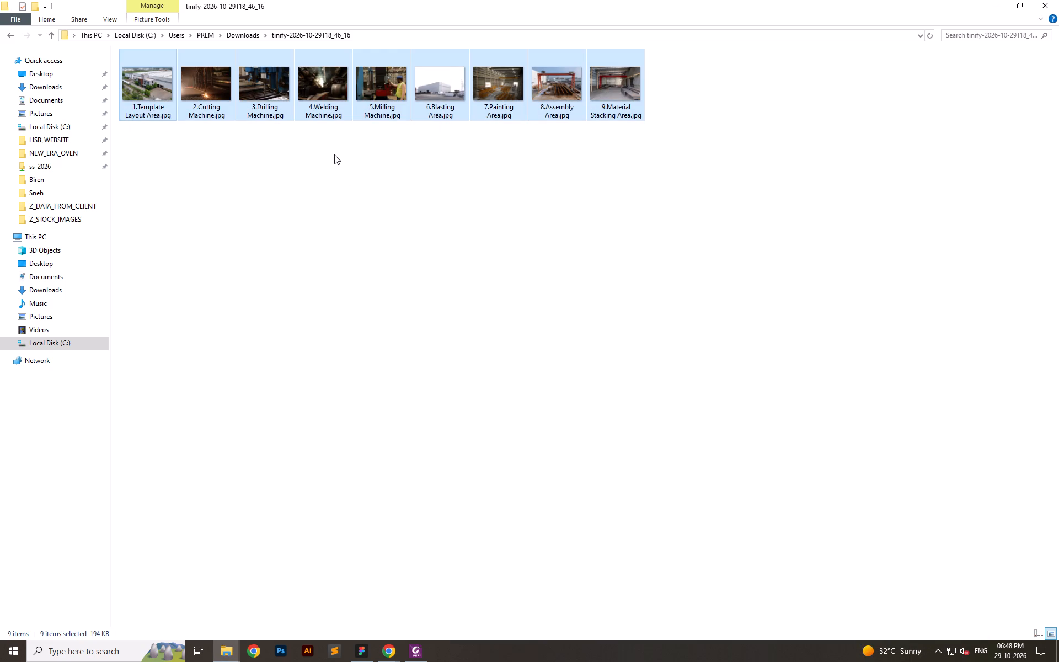
pyautogui.hotkey('ctrl', 'c')
pyautogui.click(371, 176)
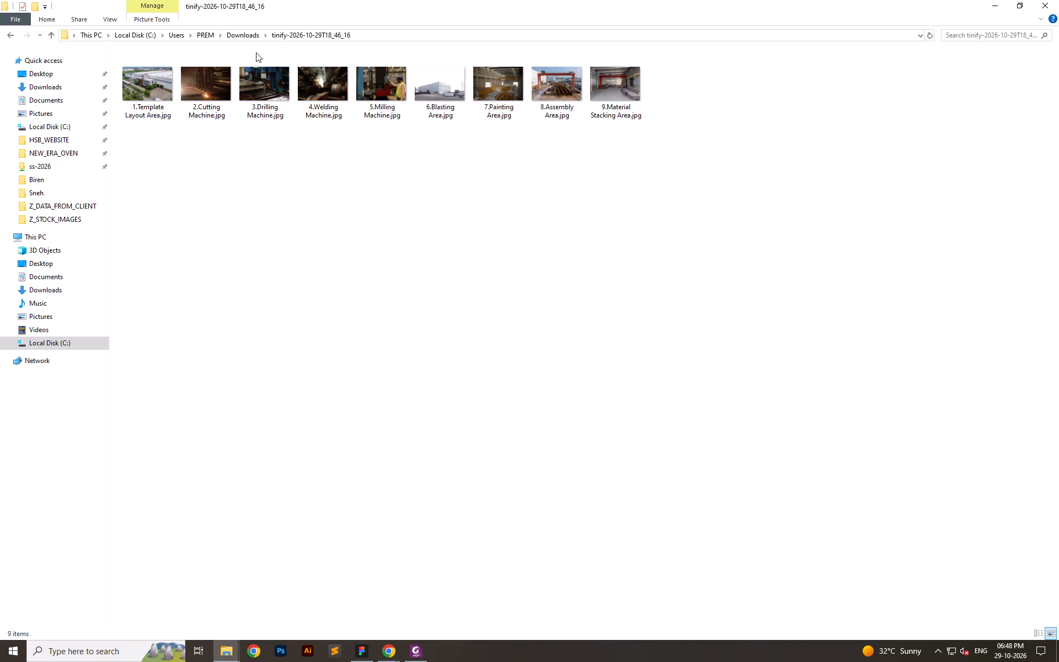
# Return to the Downloads folder and leave nothing selected there.
pyautogui.click(242, 38)
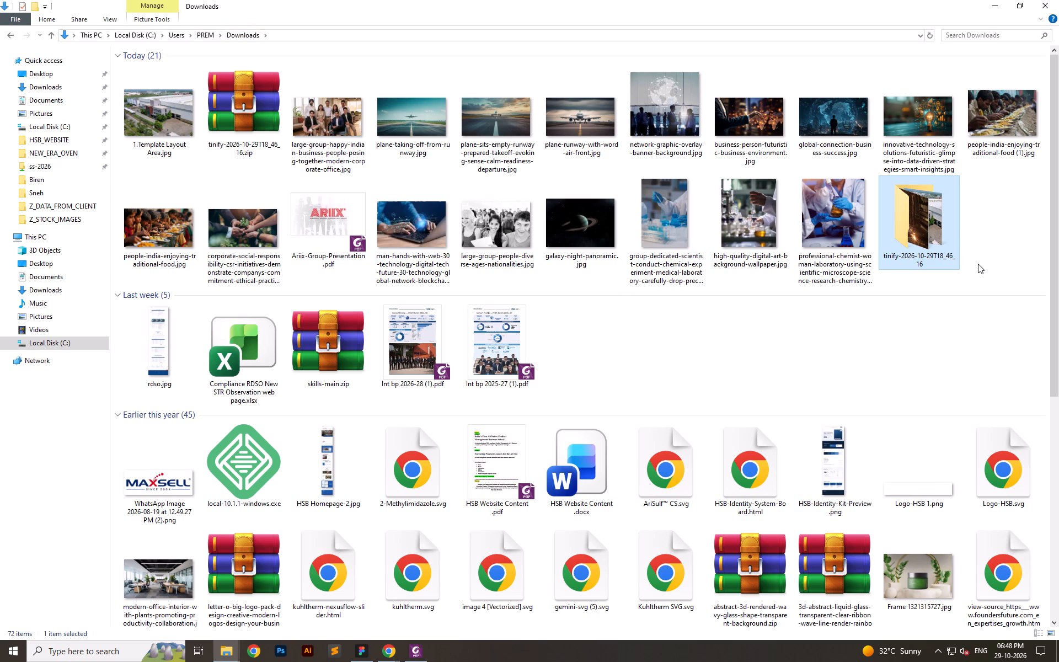
pyautogui.click(980, 261)
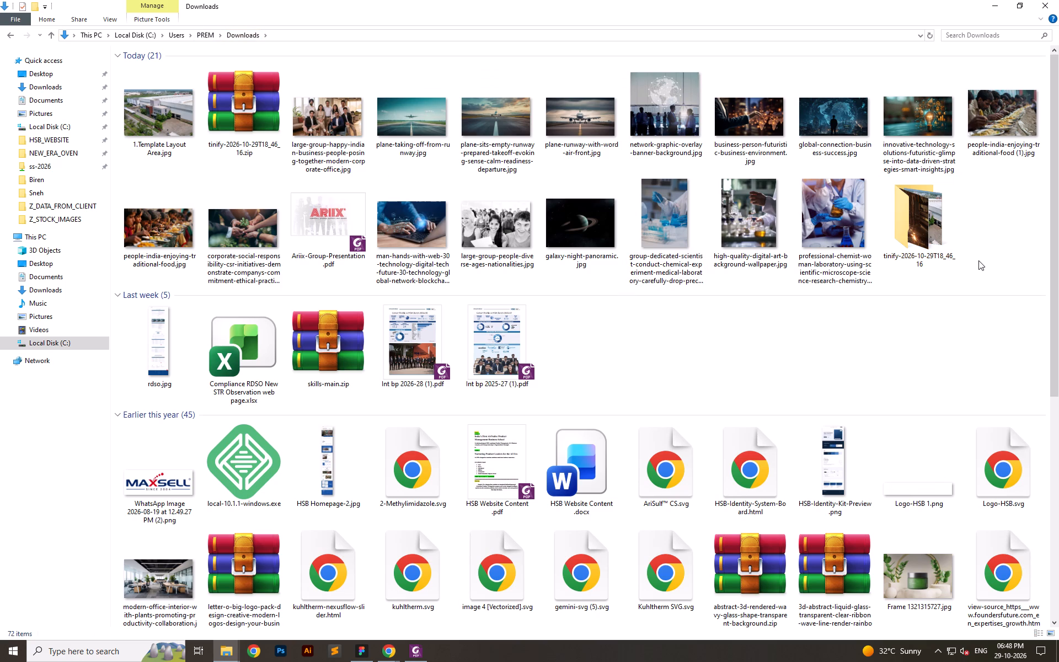
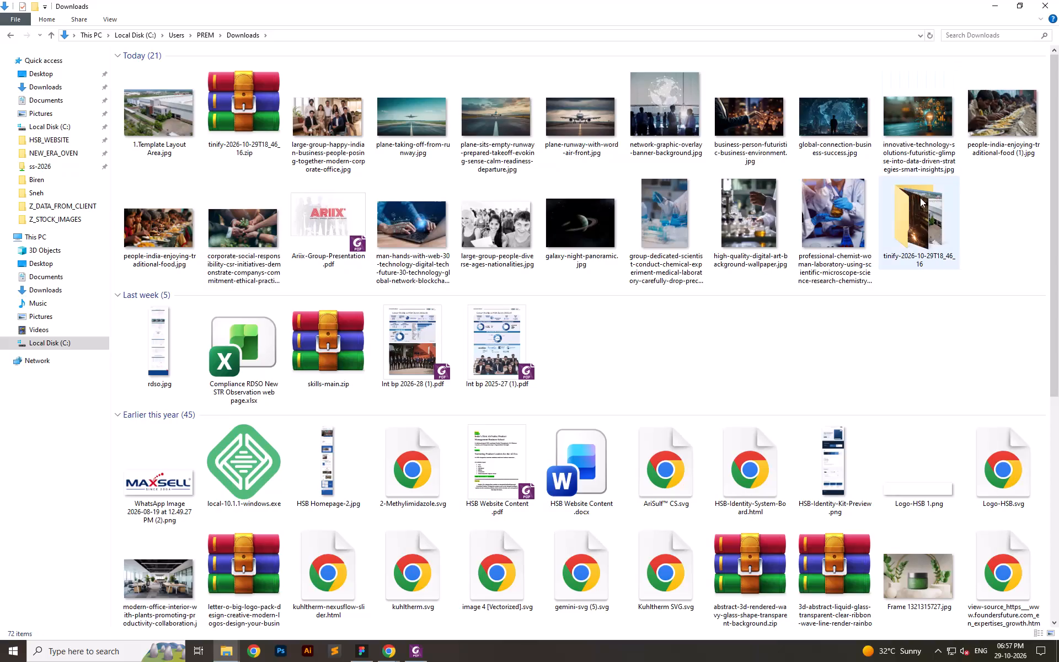
# Copy the tinify-2026-10-29T18_46_16 folder from Downloads into the client's website photos folder and refresh that folder's view.
pyautogui.click(920, 197)
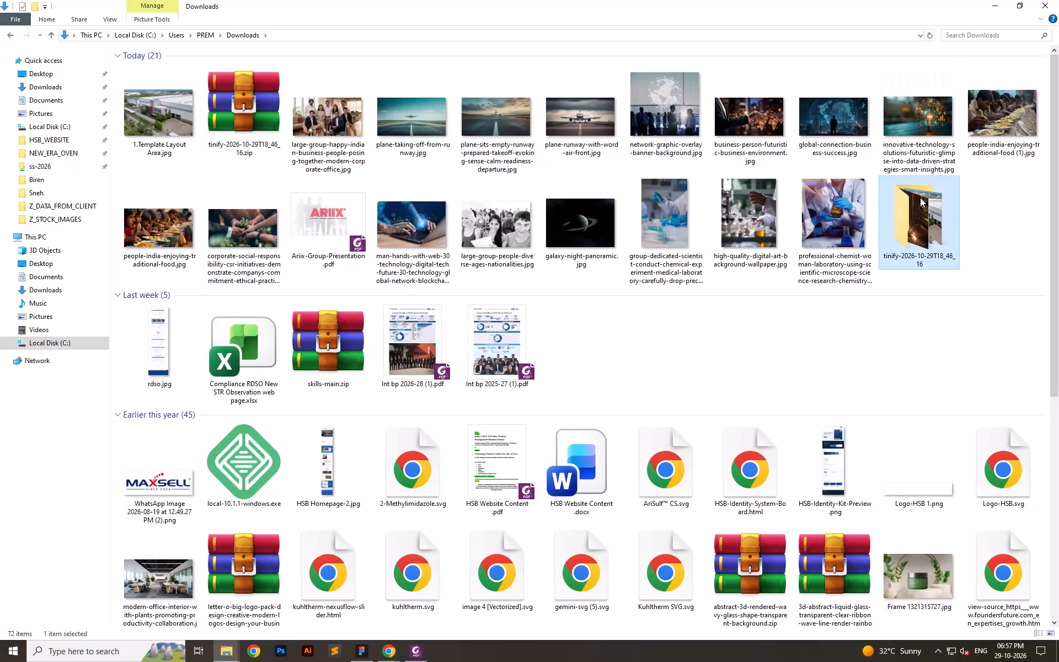
pyautogui.hotkey('ctrl', 'c')
pyautogui.click(1015, 245)
pyautogui.hotkey('alt', 'Tab')
pyautogui.hotkey('alt', 'Tab')
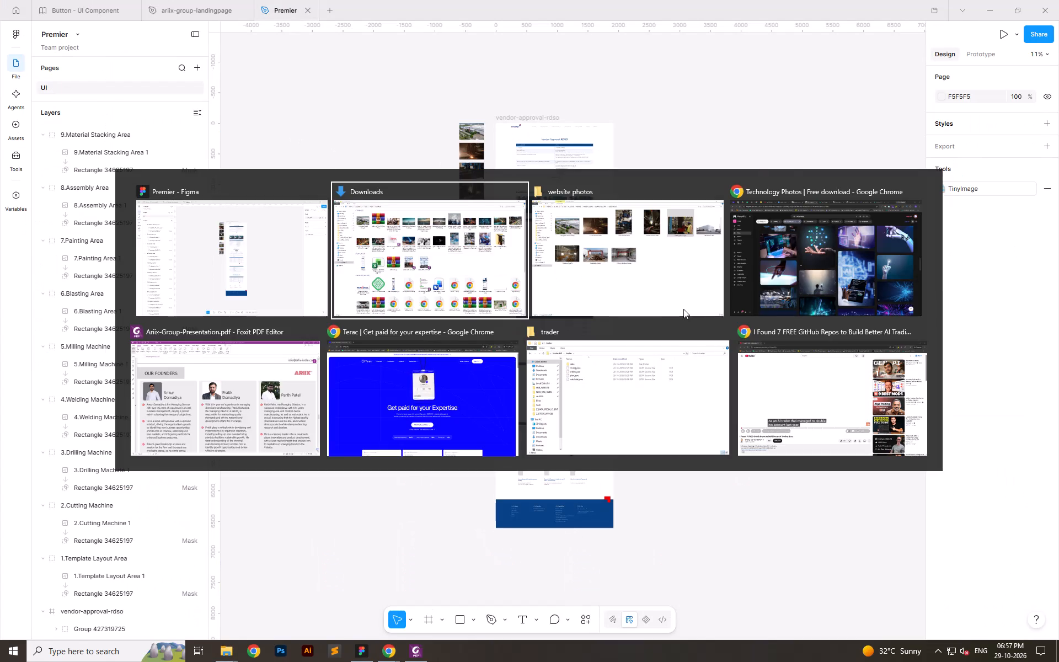
pyautogui.hotkey('alt', 'Tab')
pyautogui.click(668, 304)
pyautogui.hotkey('ctrl', 'v')
pyautogui.click(774, 430)
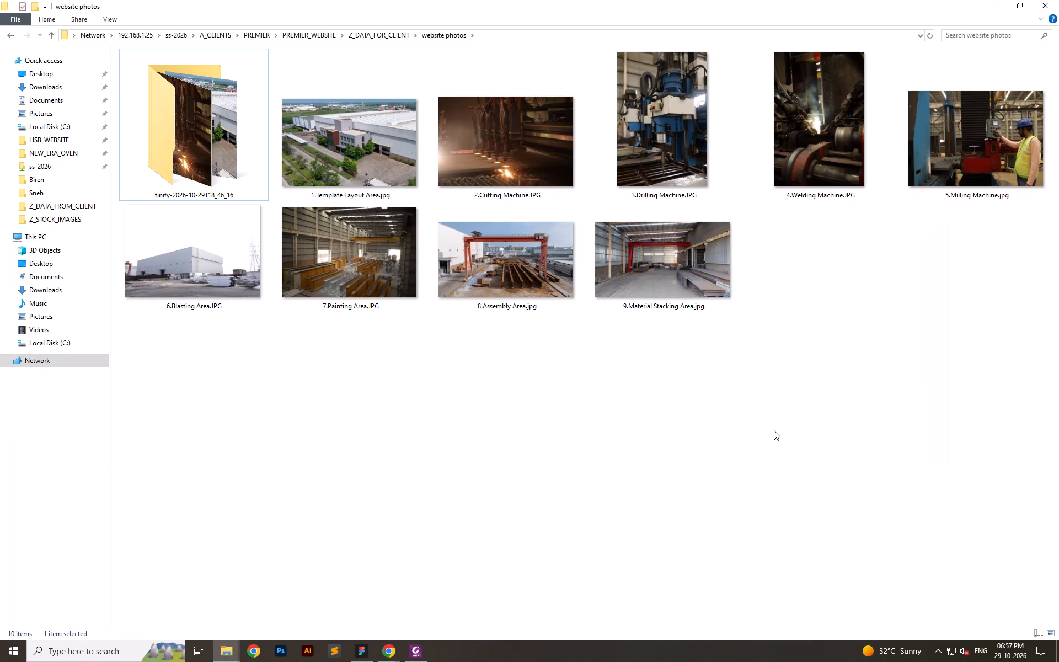
pyautogui.press('F5')
pyautogui.press('F5')
# Go up to the parent folder Z_DATA_FOR_CLIENT and leave nothing selected there.
pyautogui.click(383, 33)
pyautogui.click(707, 391)
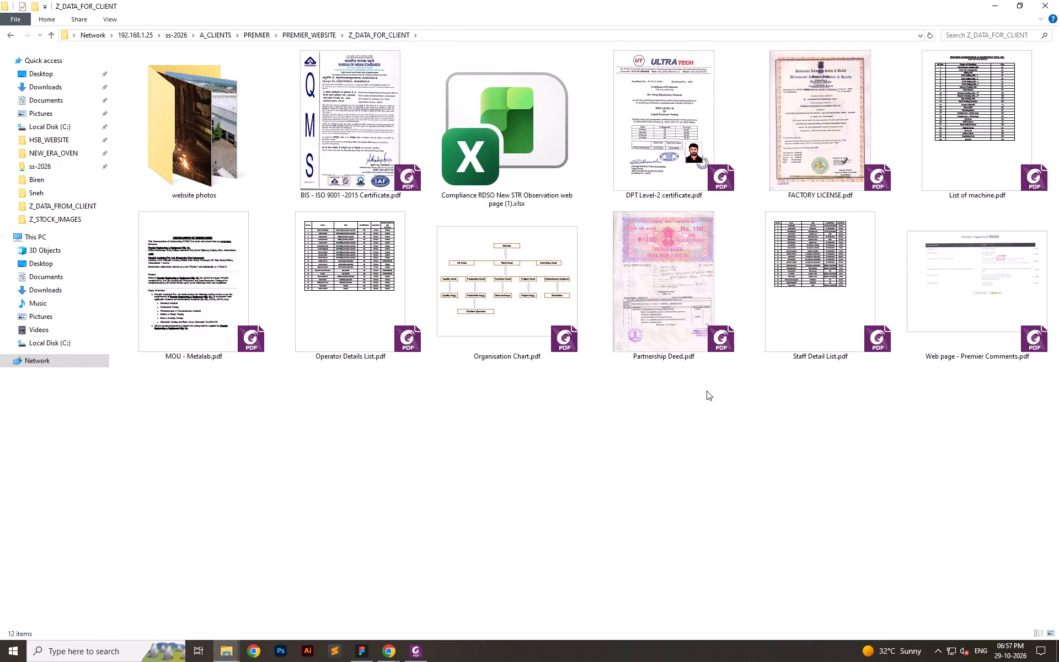
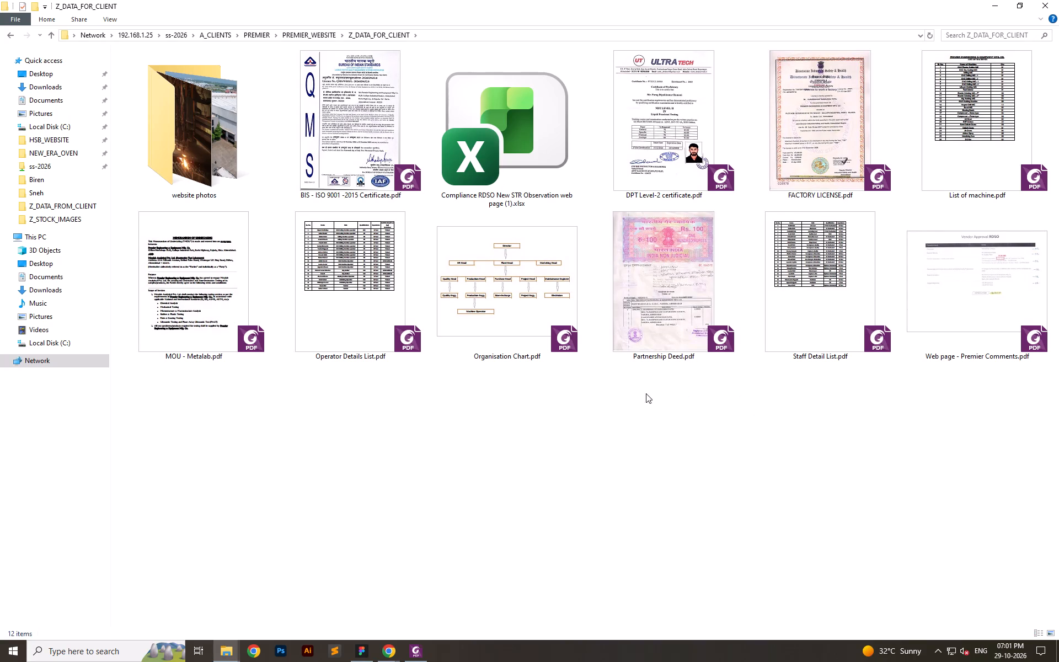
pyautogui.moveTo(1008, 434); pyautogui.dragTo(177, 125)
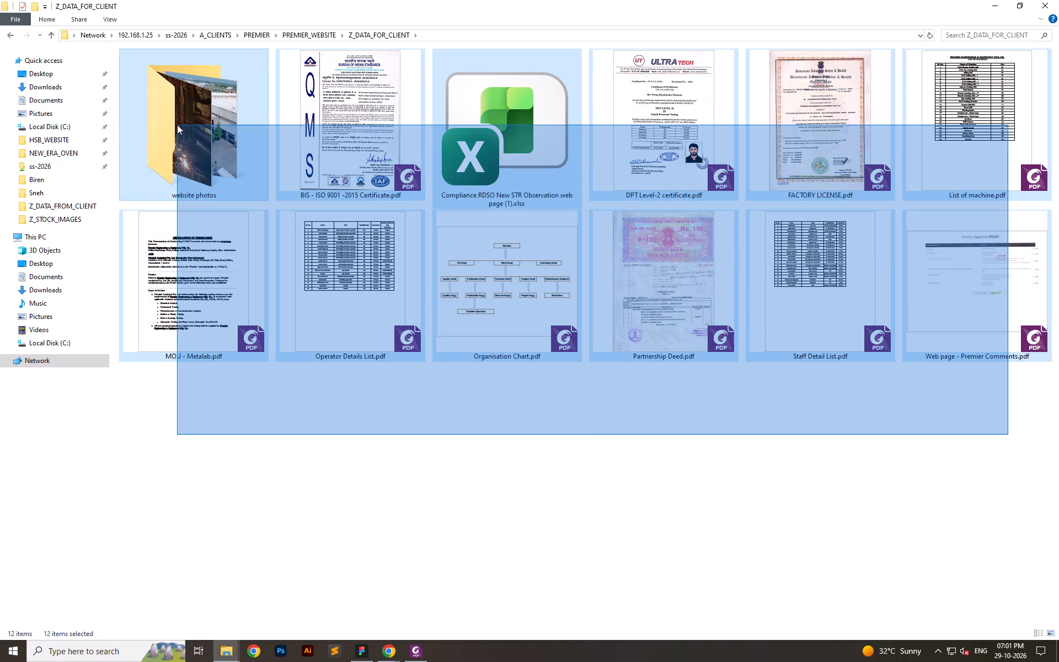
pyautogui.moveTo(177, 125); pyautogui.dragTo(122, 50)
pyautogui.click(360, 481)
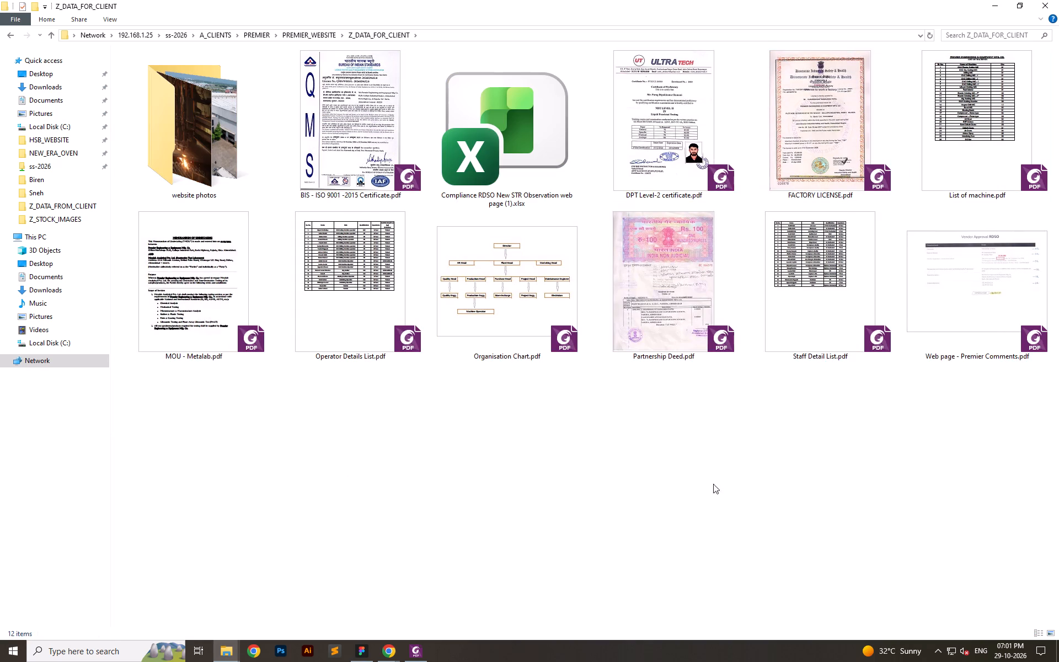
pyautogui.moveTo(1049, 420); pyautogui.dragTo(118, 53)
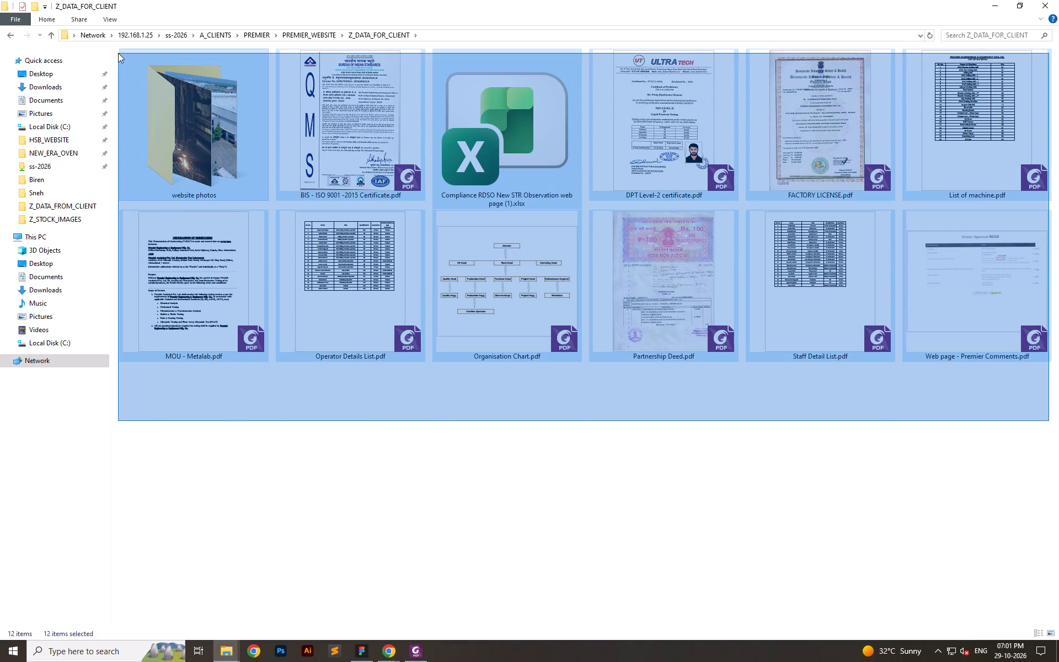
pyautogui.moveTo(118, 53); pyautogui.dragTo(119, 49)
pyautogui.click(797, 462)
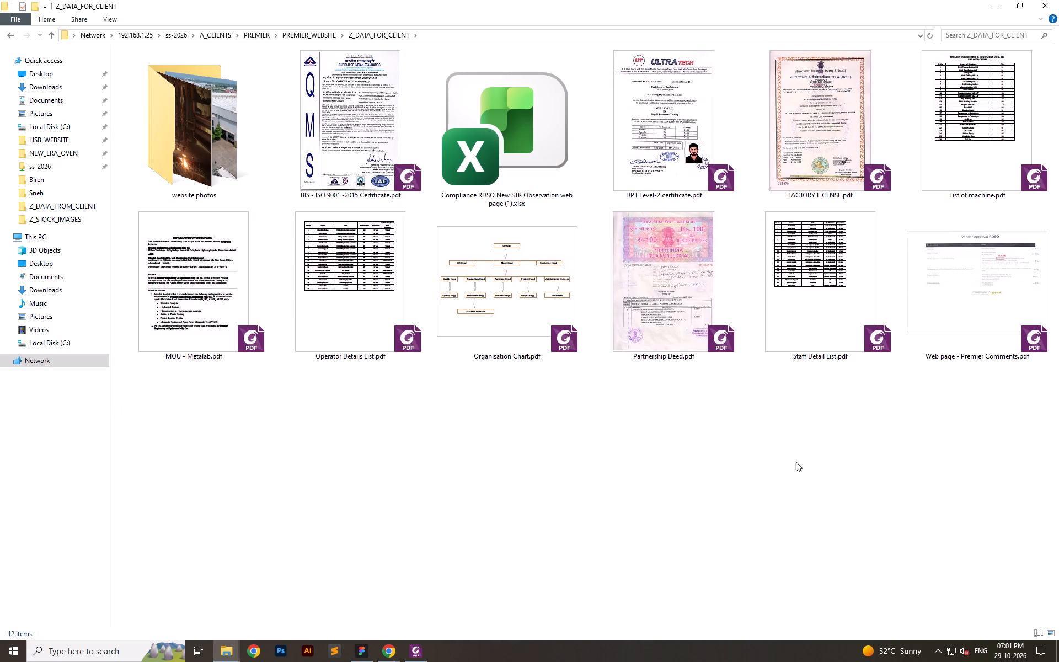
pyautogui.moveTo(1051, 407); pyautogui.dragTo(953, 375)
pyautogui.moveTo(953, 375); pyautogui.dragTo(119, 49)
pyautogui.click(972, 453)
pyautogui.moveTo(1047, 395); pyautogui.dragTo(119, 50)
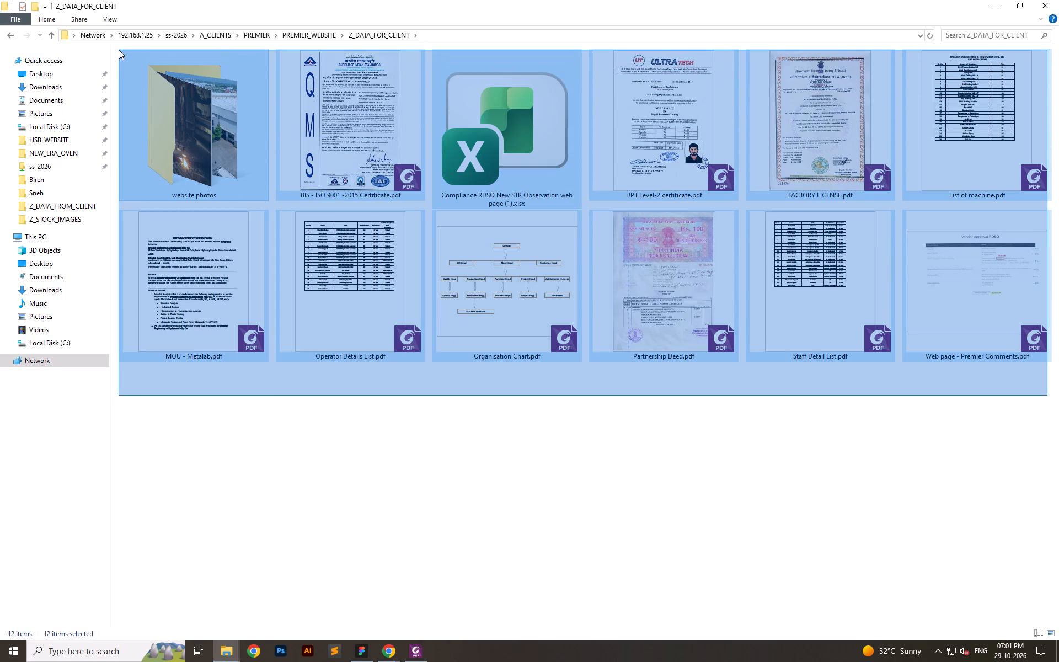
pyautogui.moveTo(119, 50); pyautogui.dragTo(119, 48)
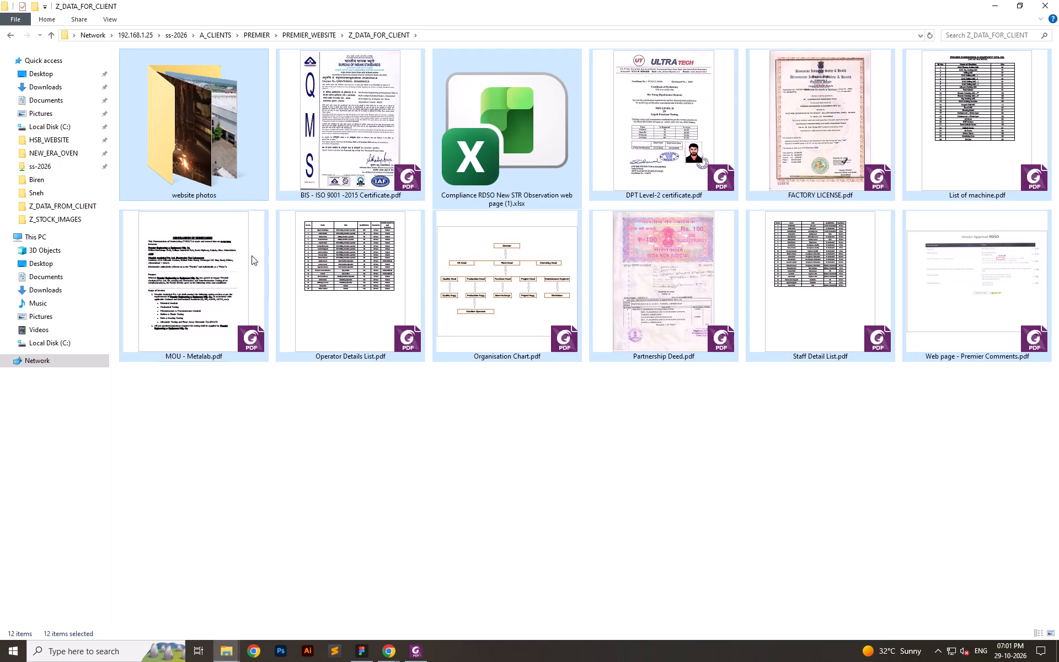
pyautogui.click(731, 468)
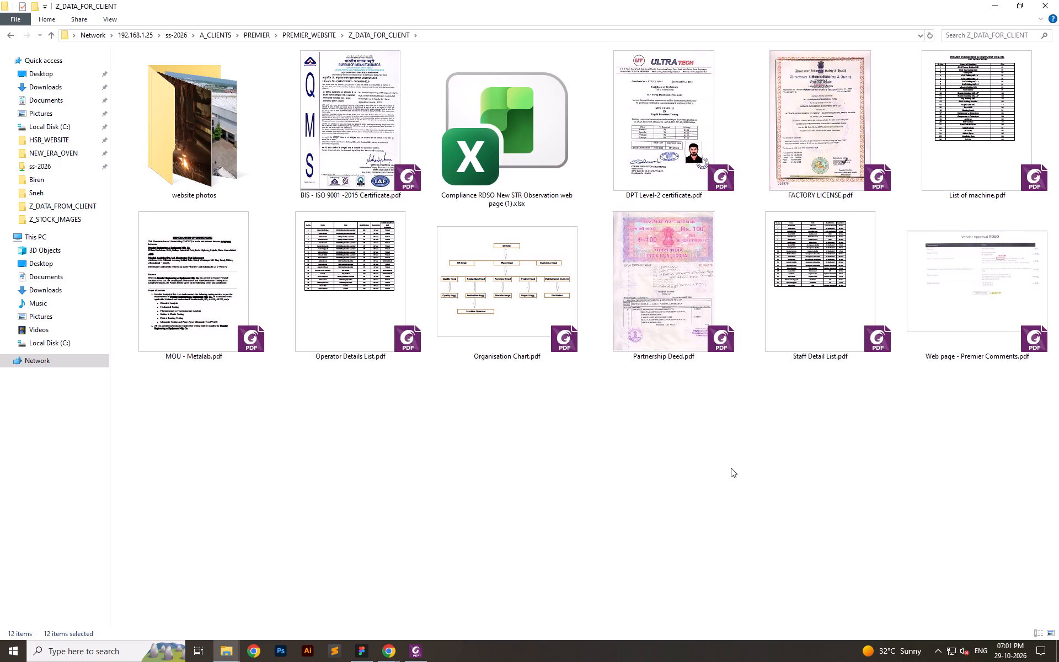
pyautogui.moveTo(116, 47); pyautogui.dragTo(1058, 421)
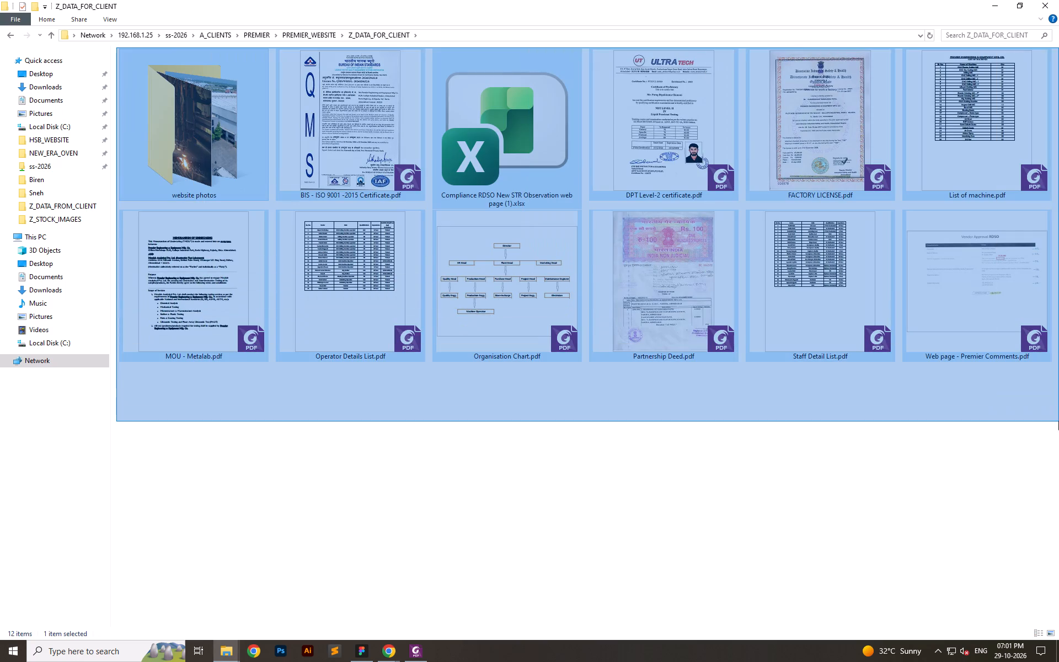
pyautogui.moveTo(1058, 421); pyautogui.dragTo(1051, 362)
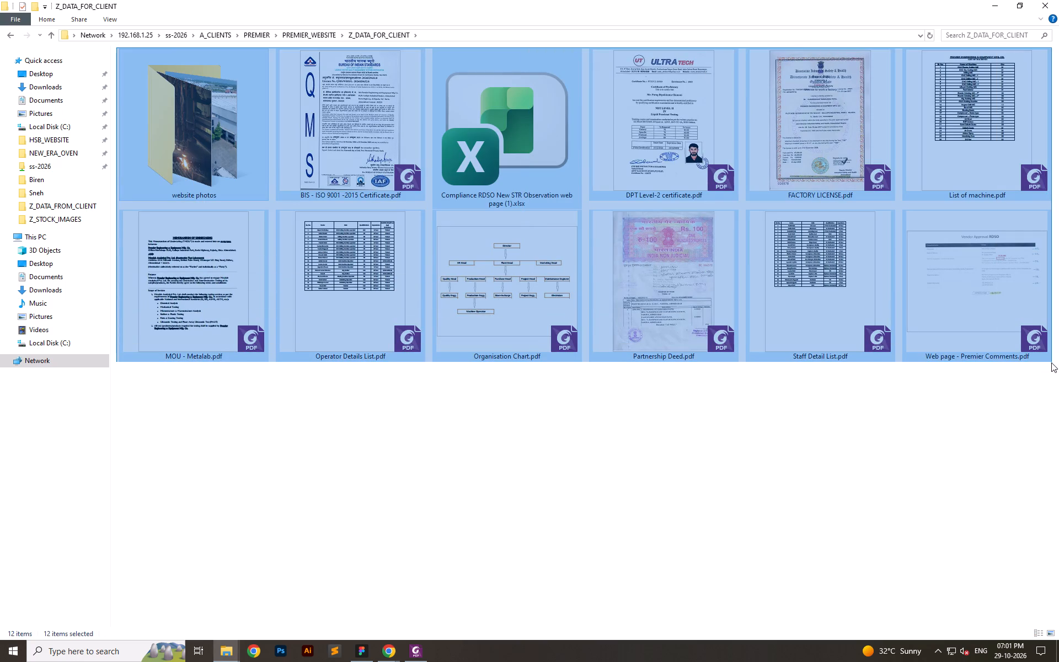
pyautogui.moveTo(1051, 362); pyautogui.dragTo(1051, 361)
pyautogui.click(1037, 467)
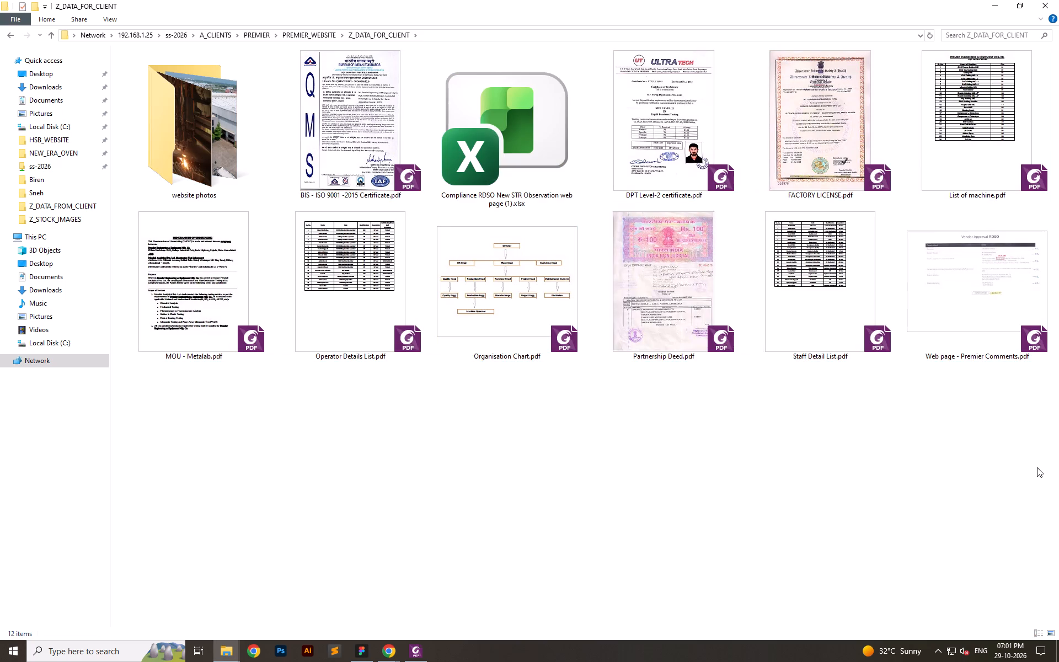